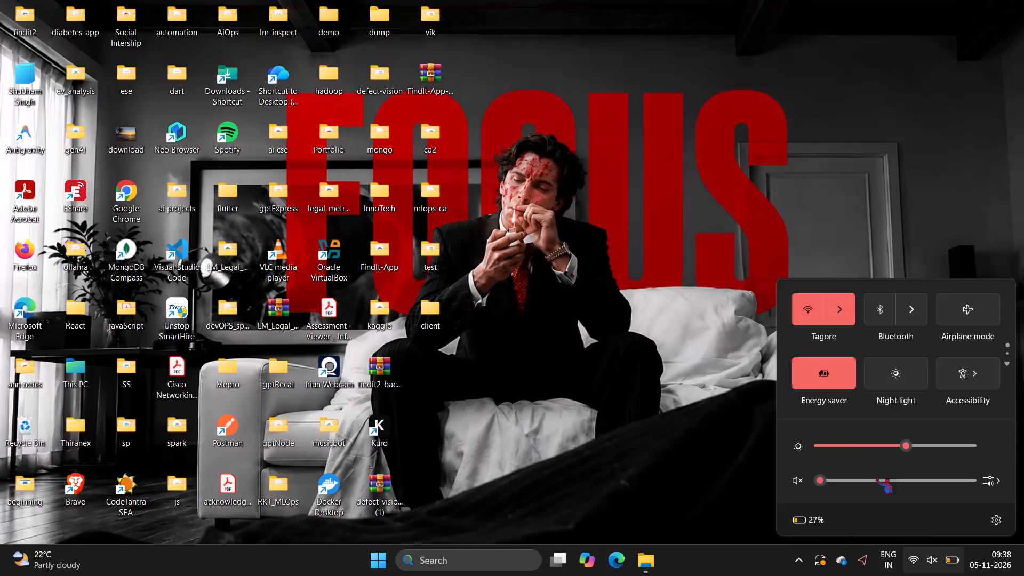
Lower the screen brightness to a dim level, near the low end of its range, and return to the desktop.
scroll(875, 465, "down", 1)
left_click(827, 435)
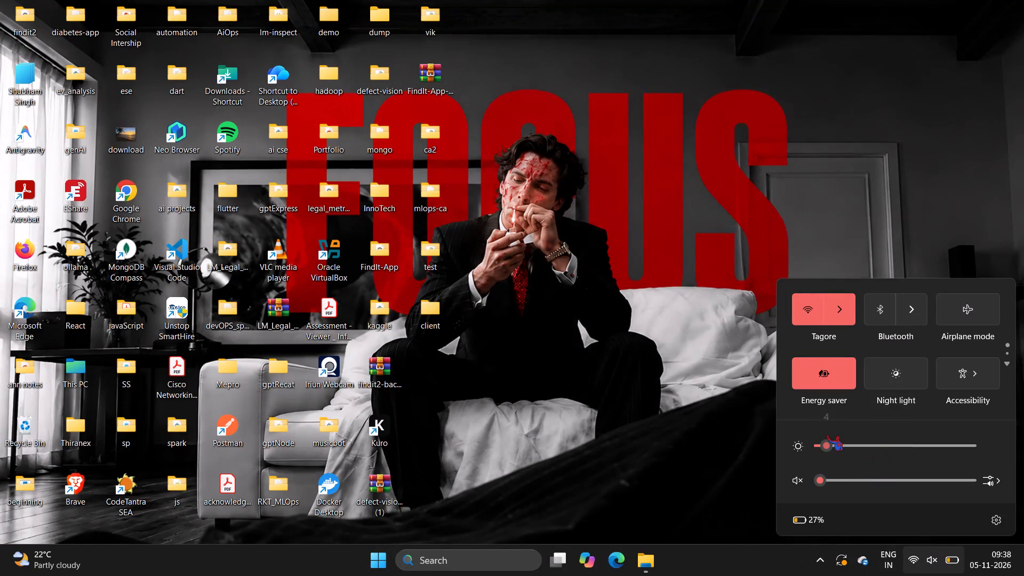
left_click(854, 438)
left_click(589, 335)
Refresh the Windows desktop.
right_click(589, 335)
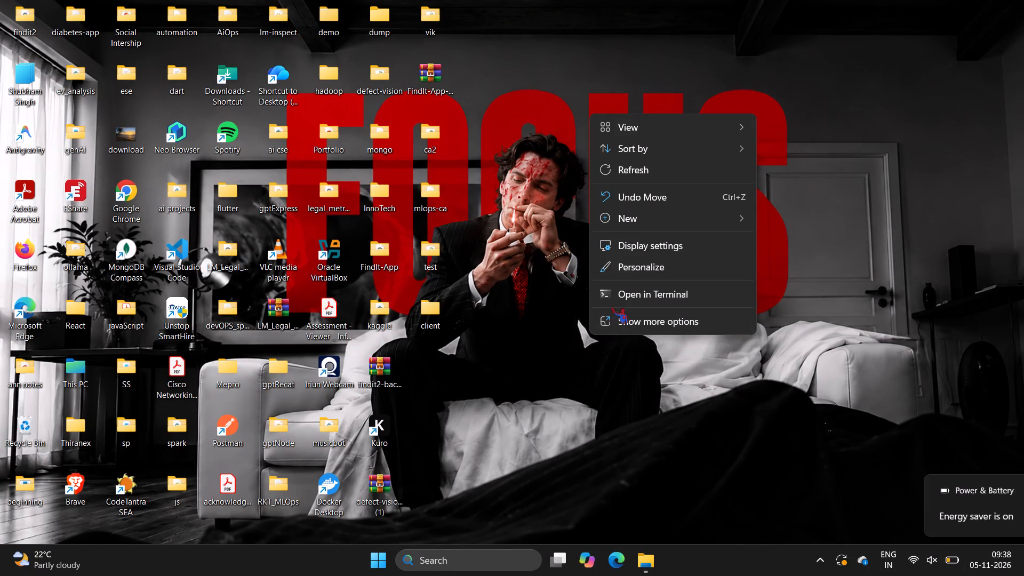
left_click(642, 177)
right_click(642, 177)
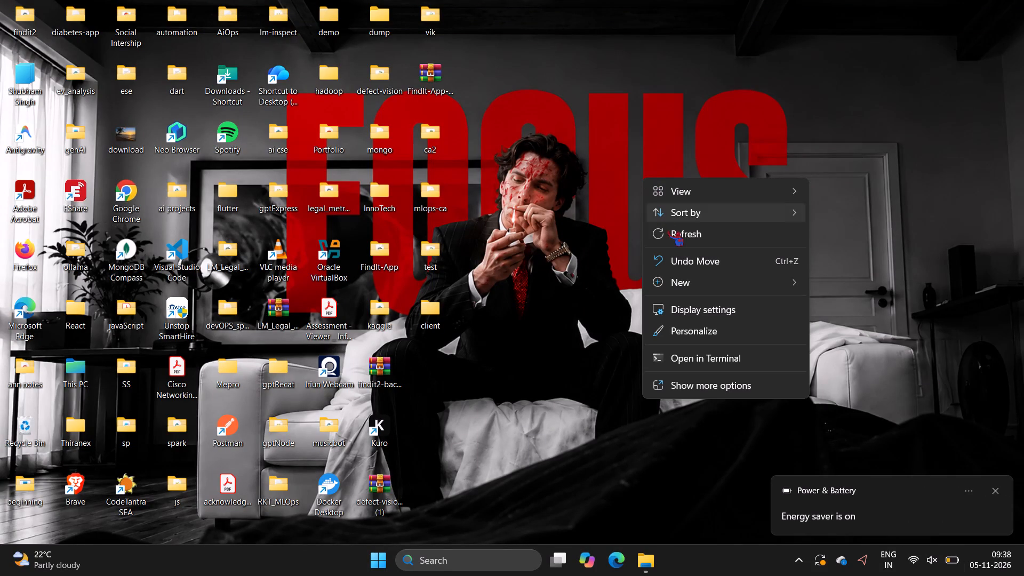
left_click(670, 235)
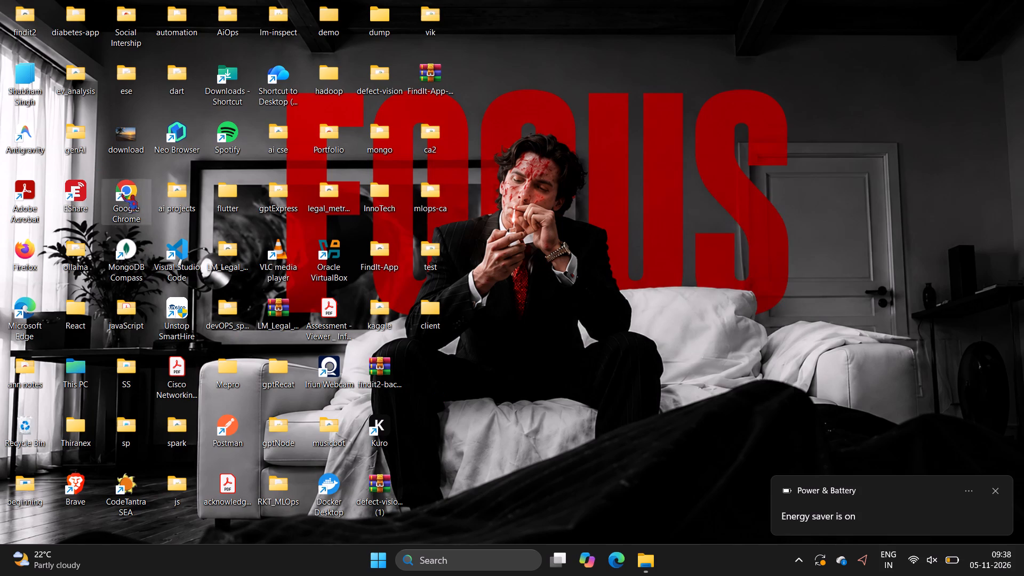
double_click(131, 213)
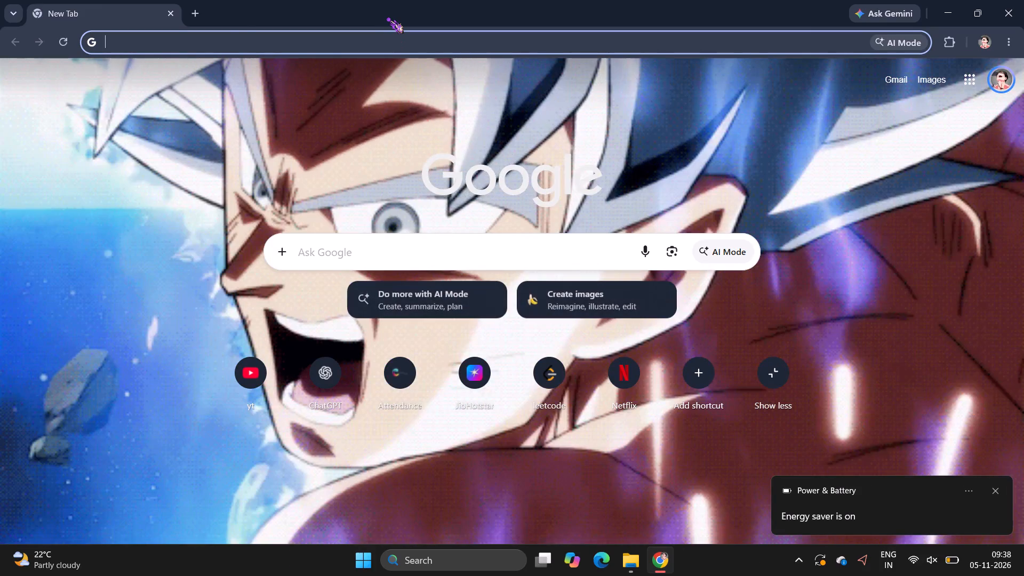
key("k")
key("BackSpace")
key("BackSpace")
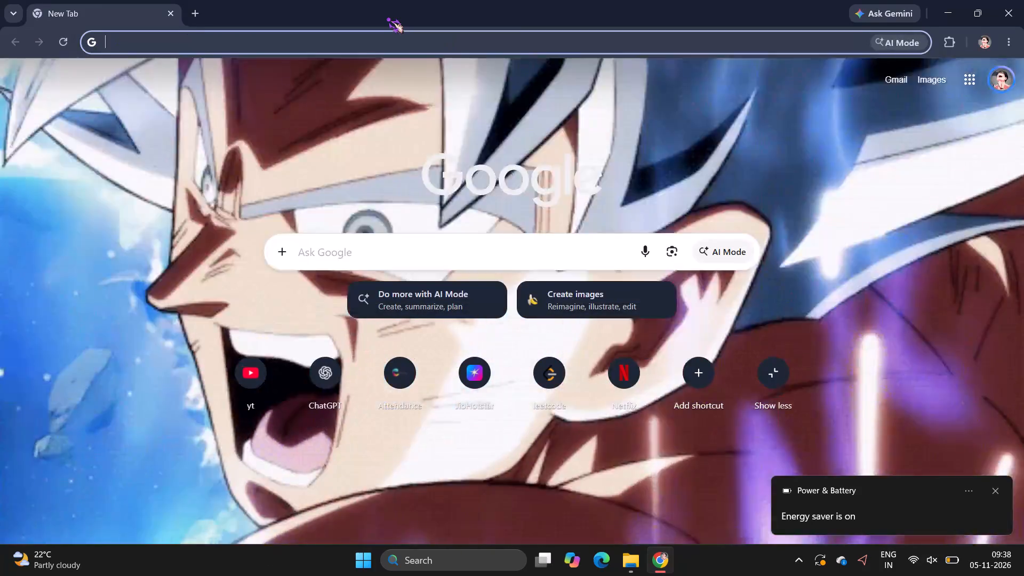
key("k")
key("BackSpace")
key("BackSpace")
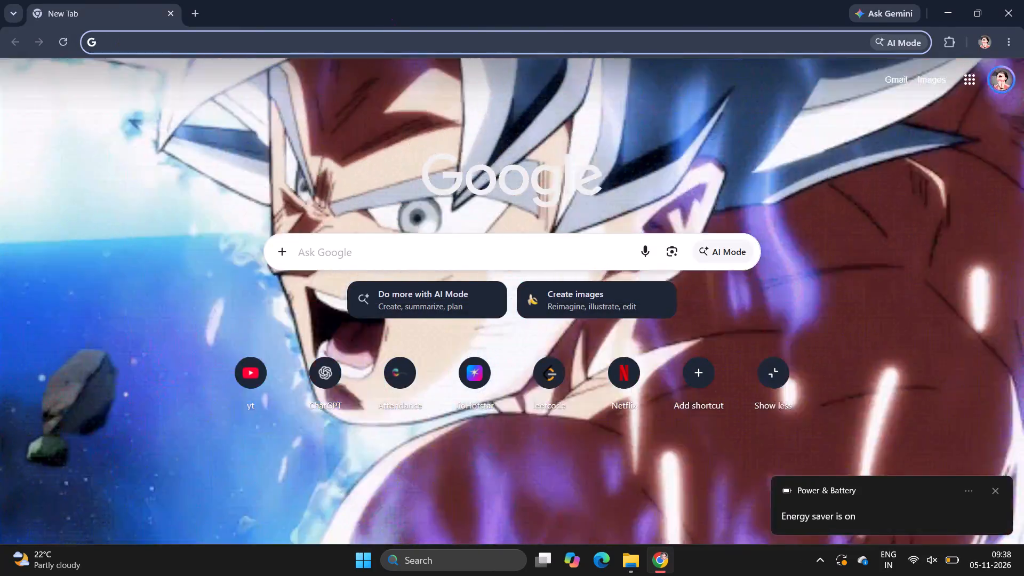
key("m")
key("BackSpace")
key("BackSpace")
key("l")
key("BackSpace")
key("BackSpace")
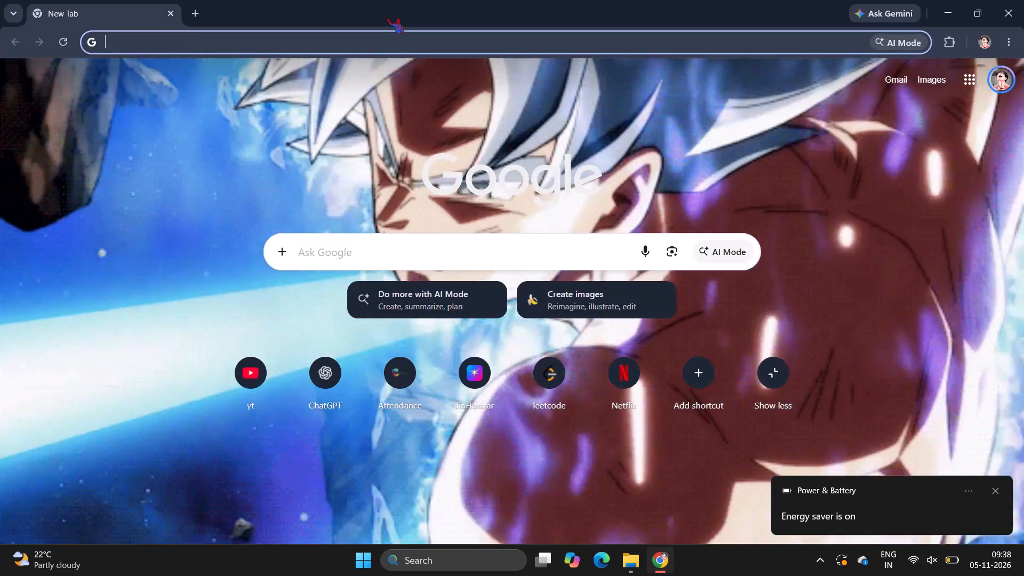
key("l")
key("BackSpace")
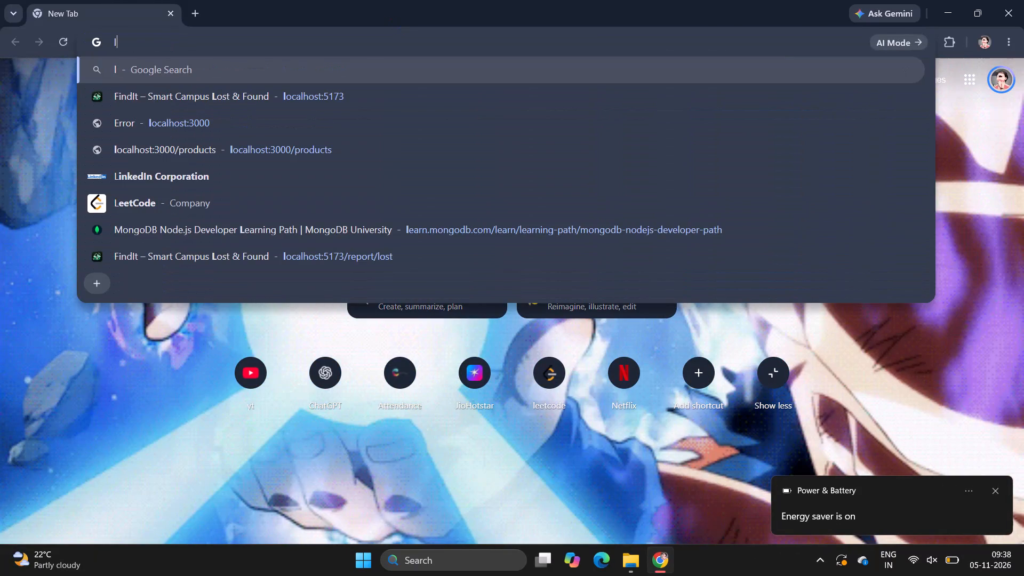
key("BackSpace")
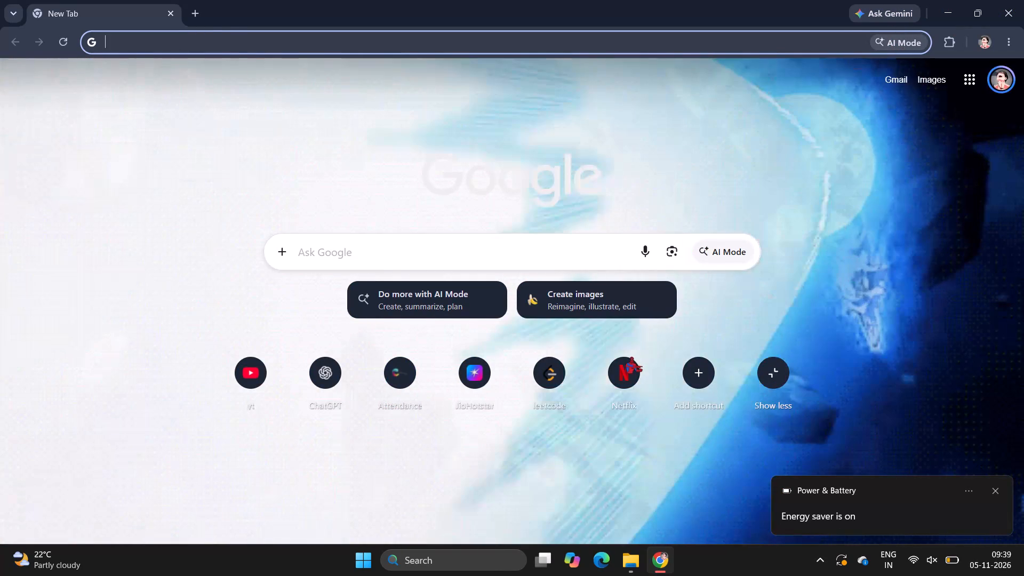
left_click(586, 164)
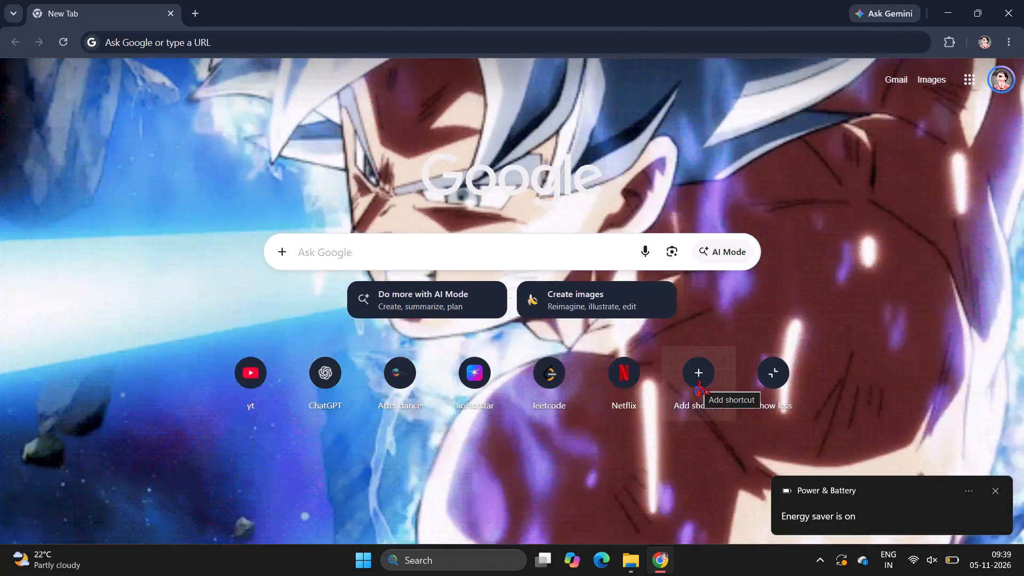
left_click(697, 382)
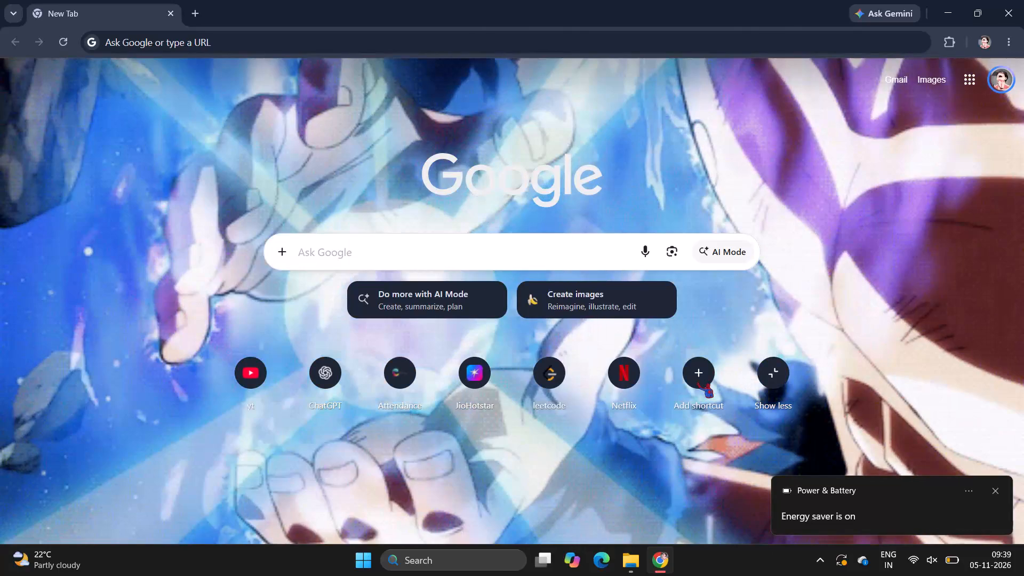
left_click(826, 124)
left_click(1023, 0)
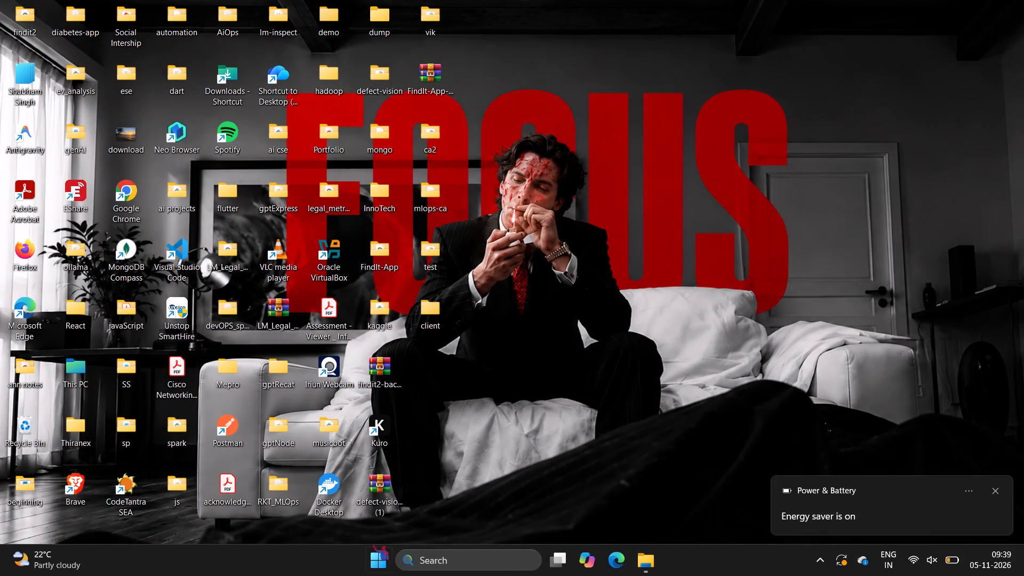
Bring up the computer's power options for locking, sleeping, shutting down or restarting.
left_click(379, 562)
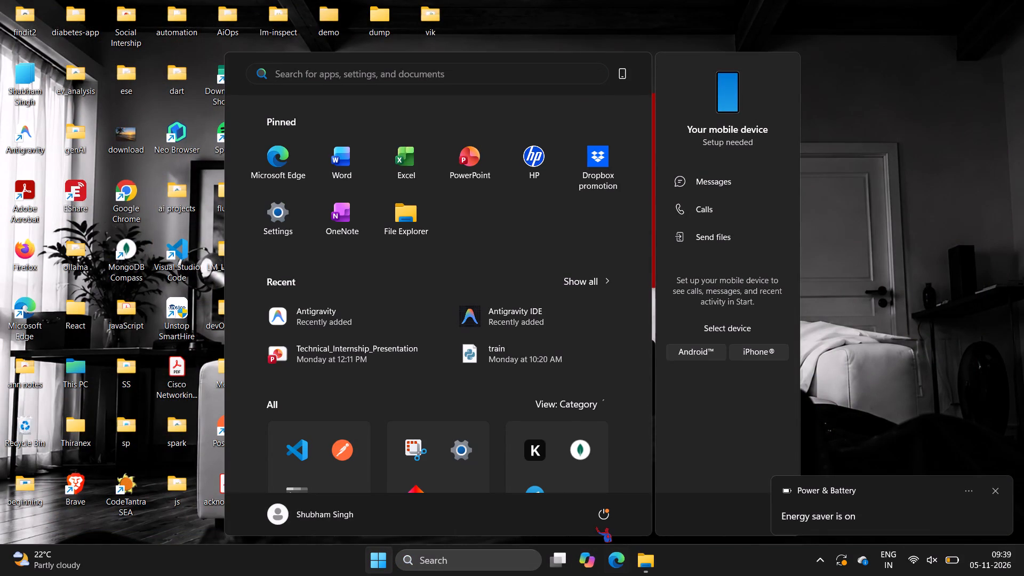
left_click(596, 523)
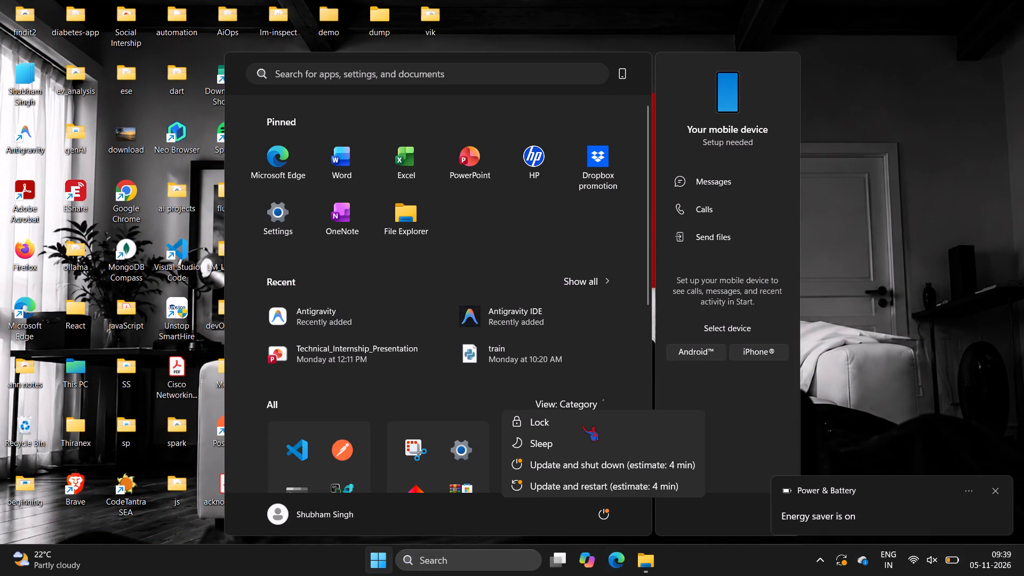
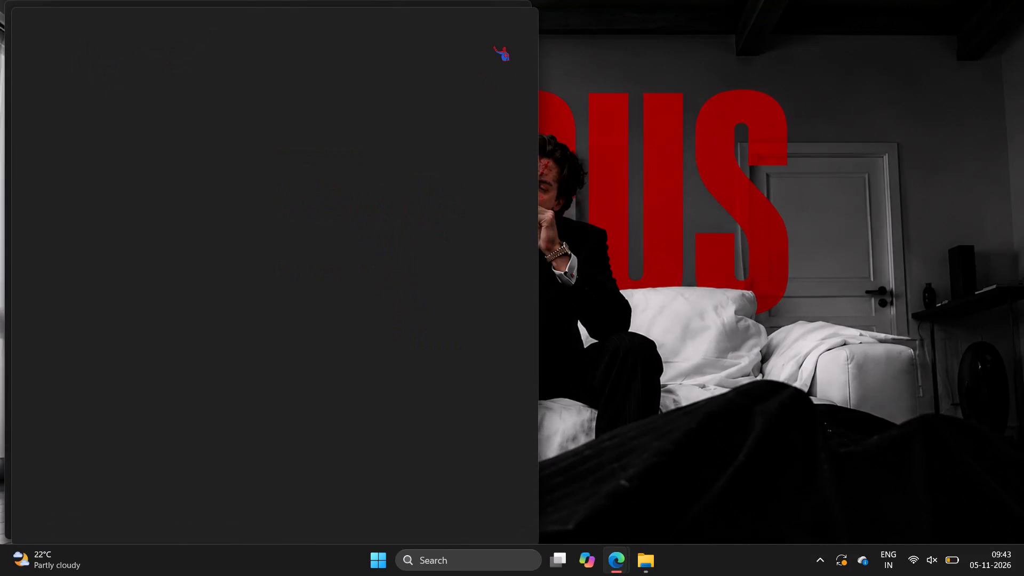
Close the surplus new-tab browser windows stacked on top of one another.
left_click(529, 25)
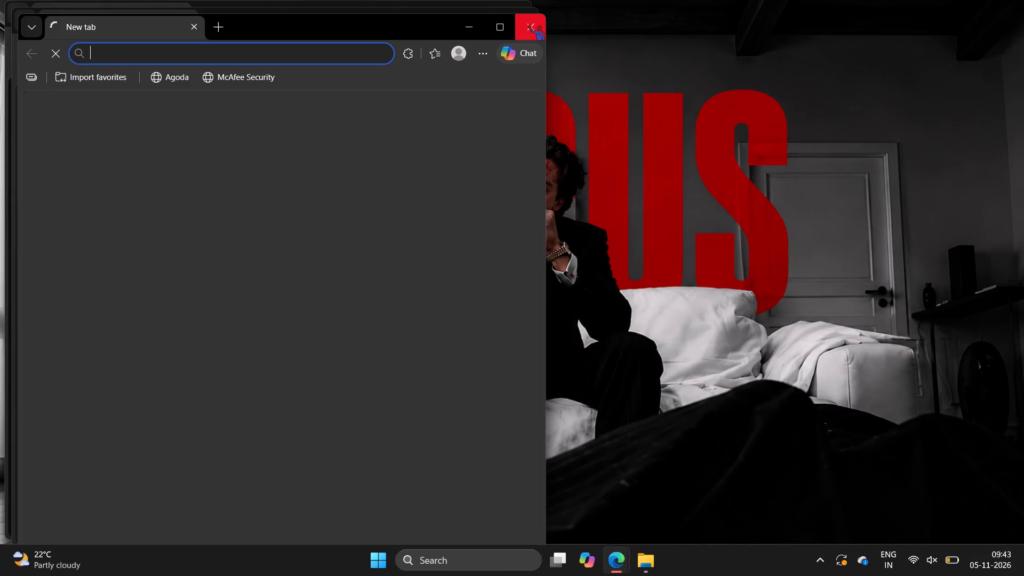
left_click(529, 25)
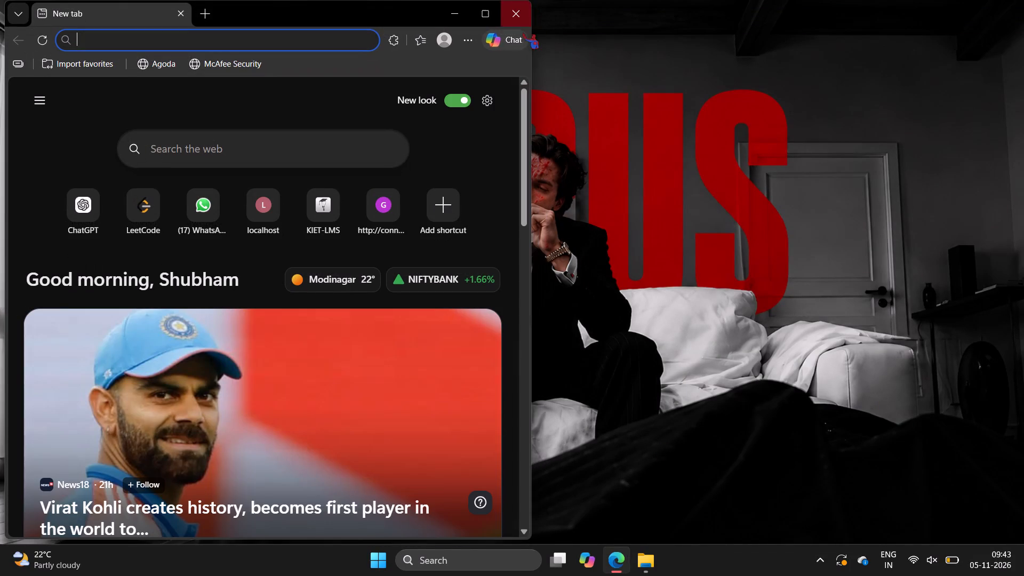
Maximize the browser window and open the KIET-LMS site from the new tab page's shortcuts.
left_click(479, 17)
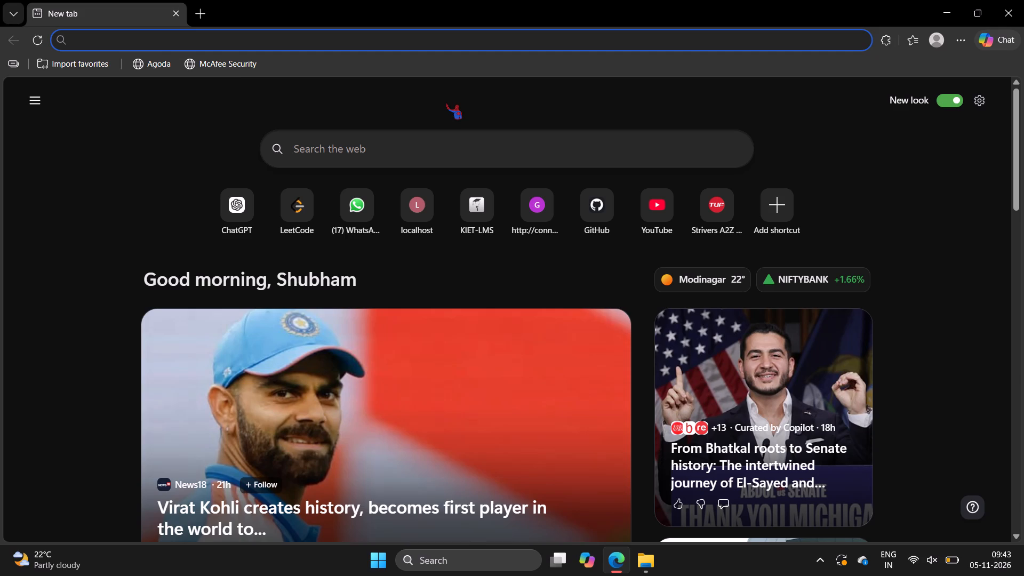
left_click(477, 215)
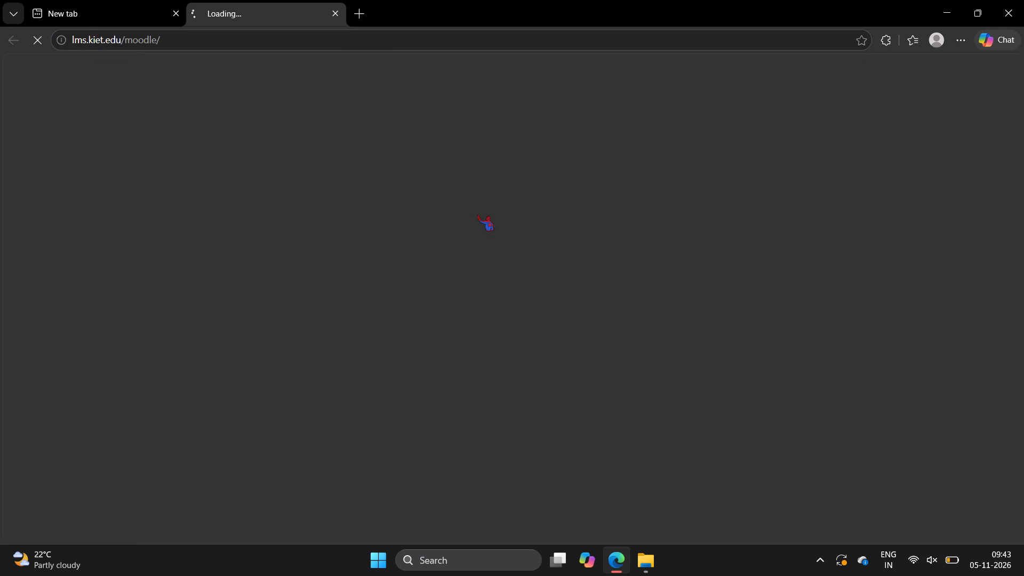
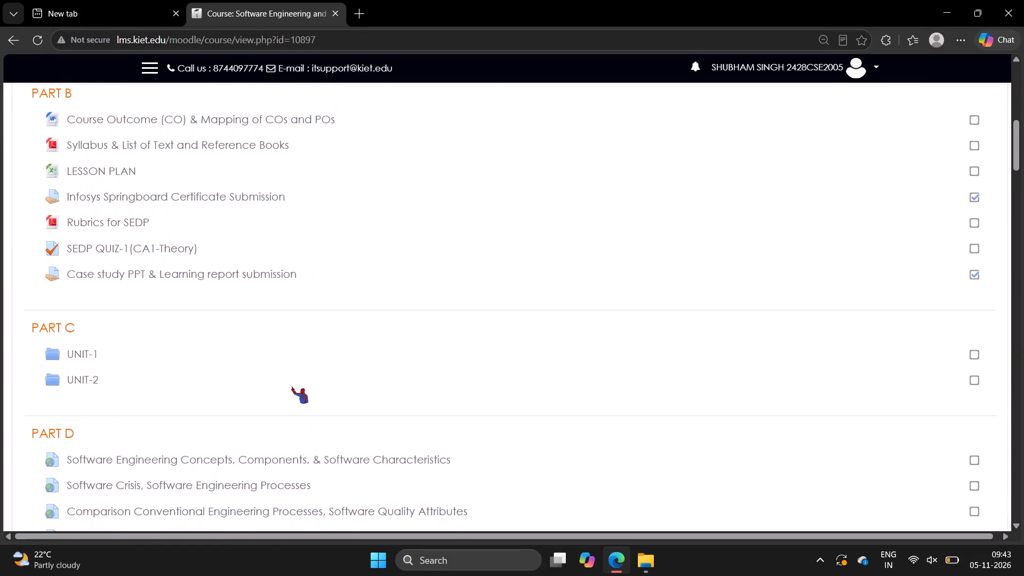
Look through the Software Engineering course page down to Part F, examining the lab assignments and their completion marks in Course File for LAB : Part E.
scroll(292, 387, "down", 2)
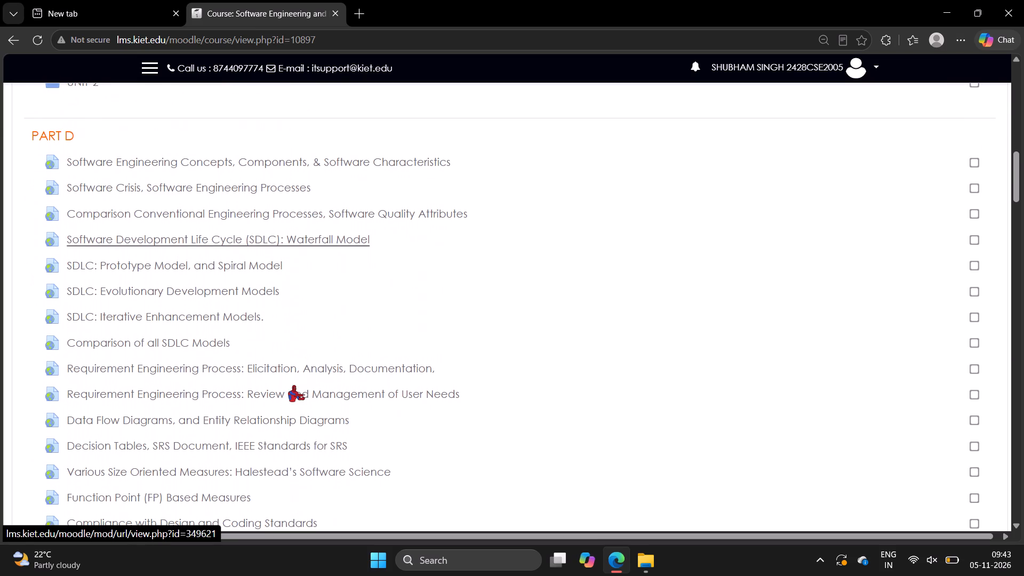
scroll(292, 387, "down", 1)
scroll(284, 317, "down", 7)
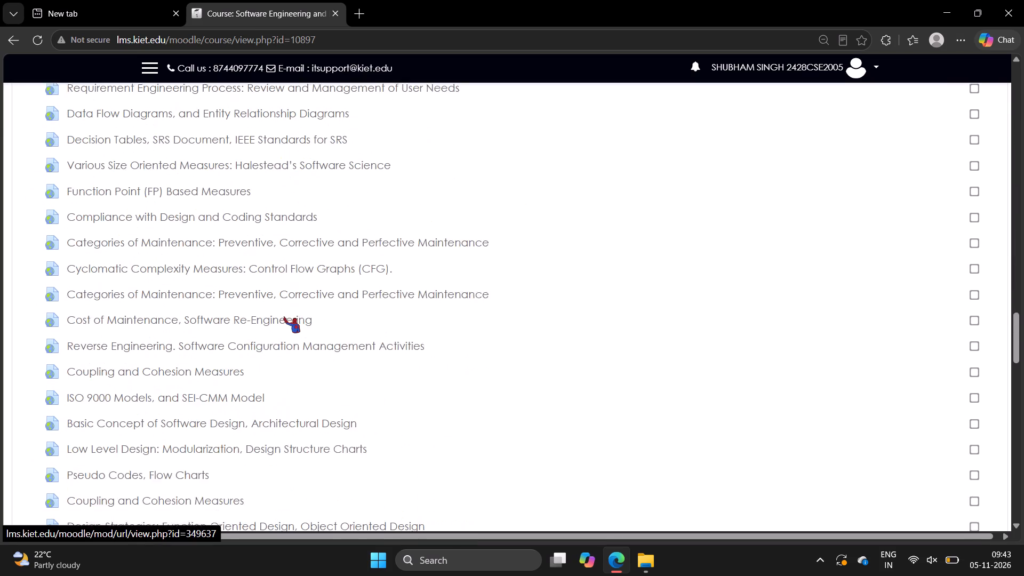
scroll(284, 317, "down", 9)
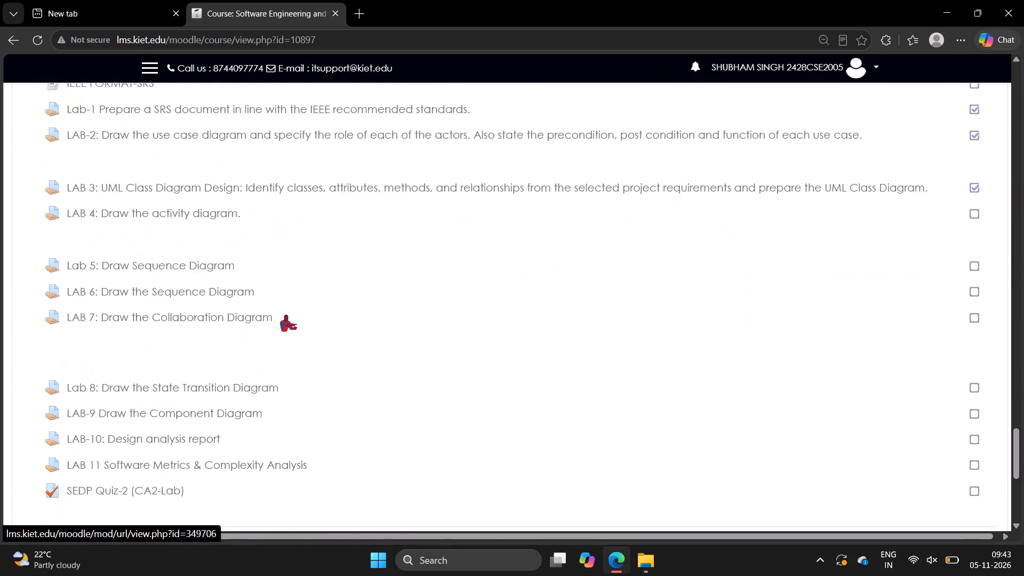
scroll(284, 317, "down", 1)
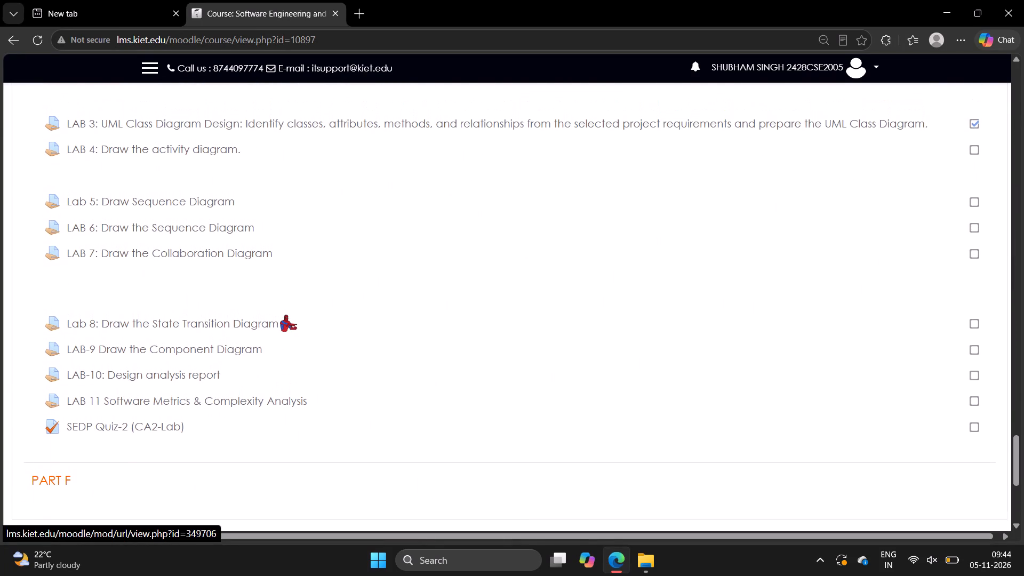
scroll(284, 317, "down", 1)
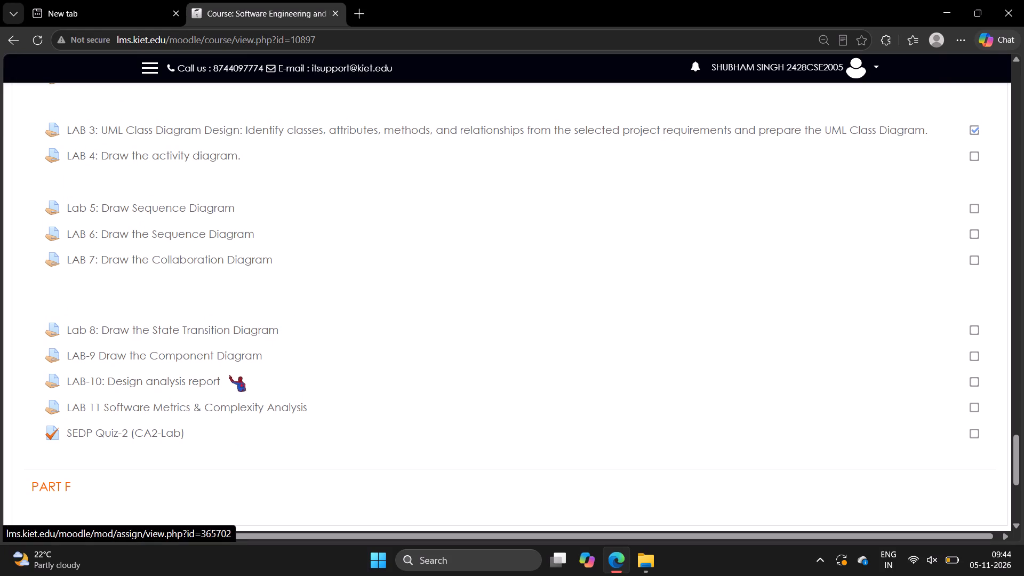
scroll(228, 353, "up", 1)
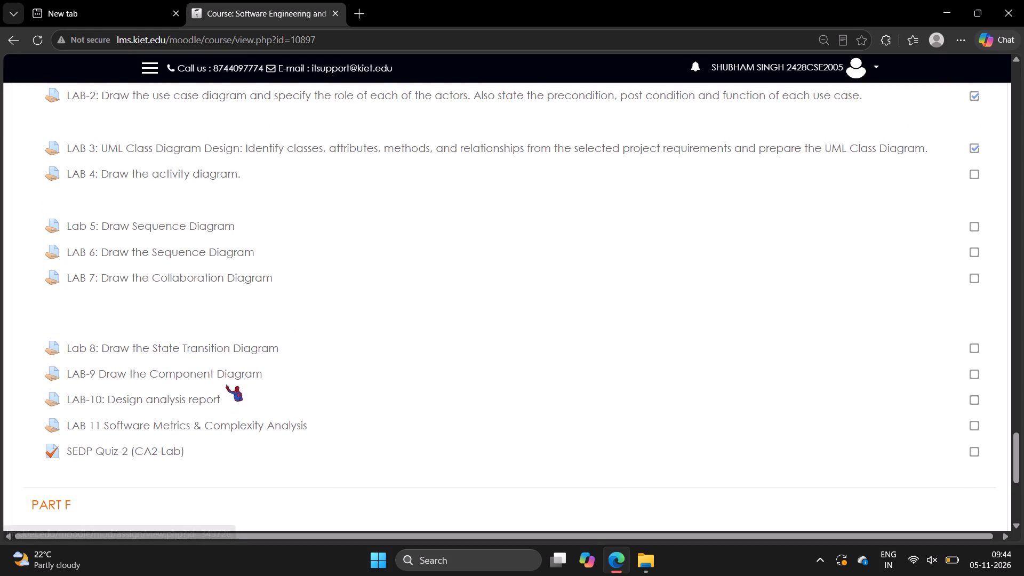
scroll(227, 334, "up", 2)
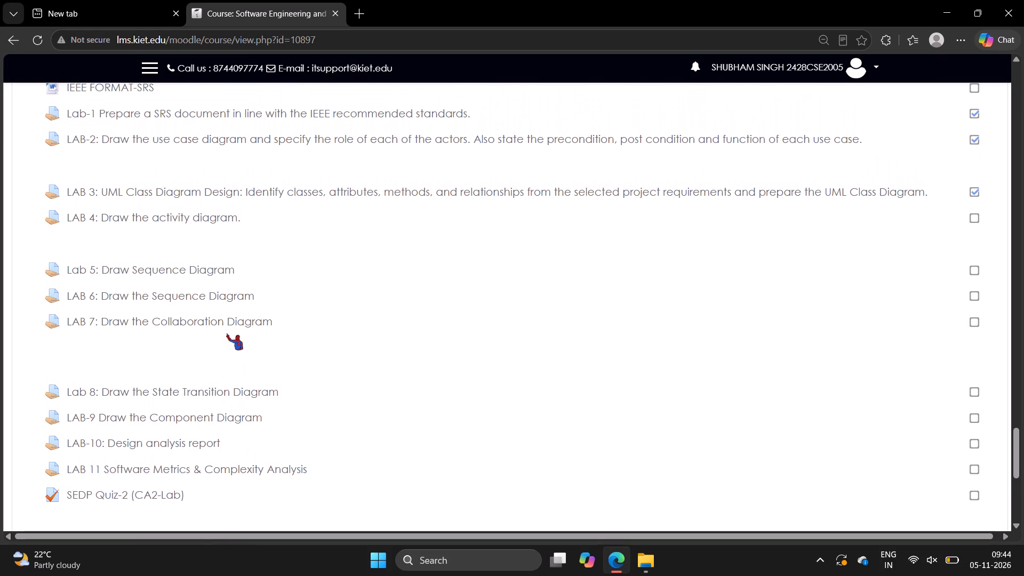
scroll(227, 334, "up", 1)
scroll(231, 387, "up", 1)
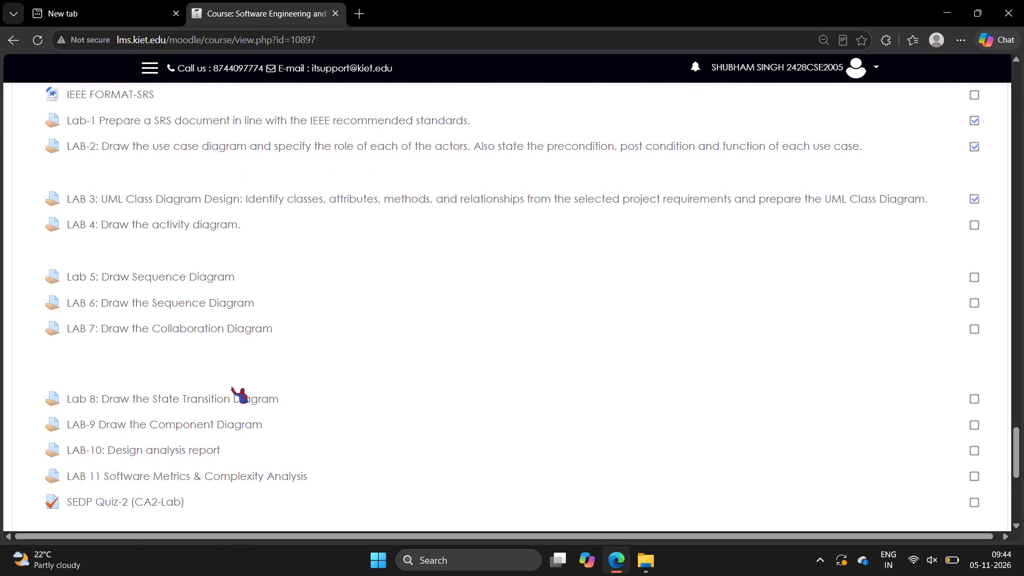
scroll(231, 387, "up", 1)
scroll(254, 269, "up", 1)
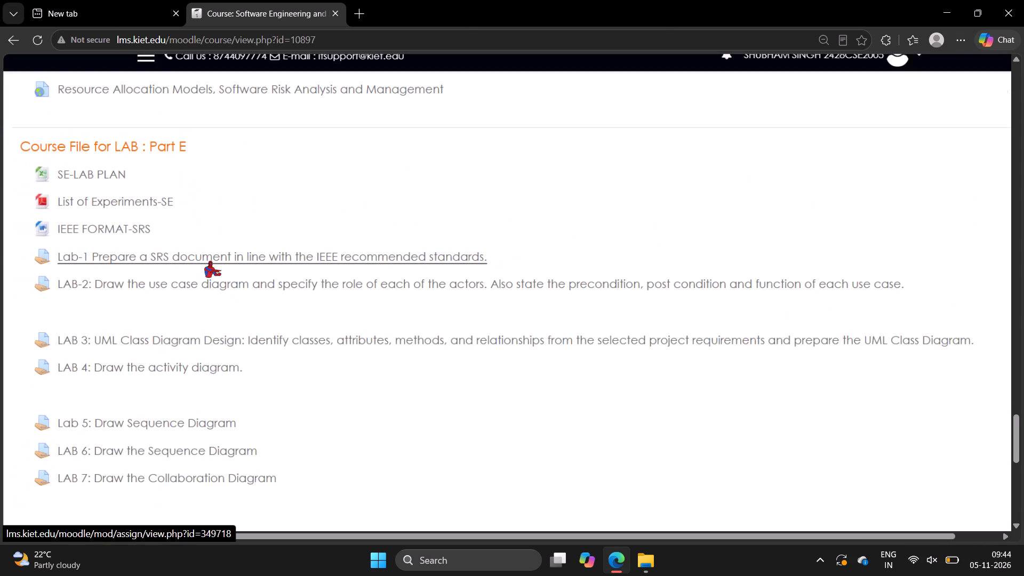
scroll(374, 264, "down", 1)
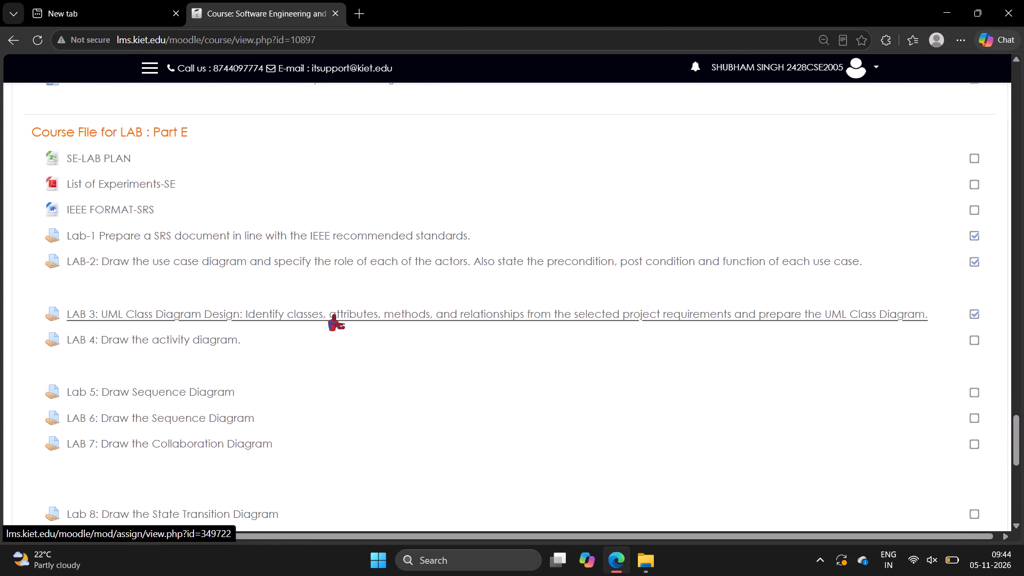
scroll(316, 315, "down", 1)
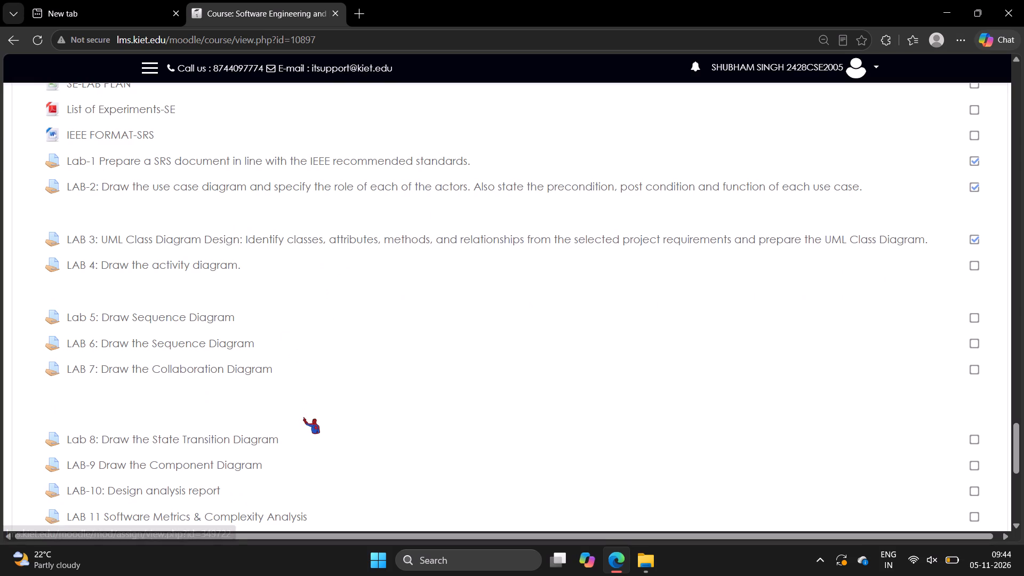
scroll(303, 418, "down", 1)
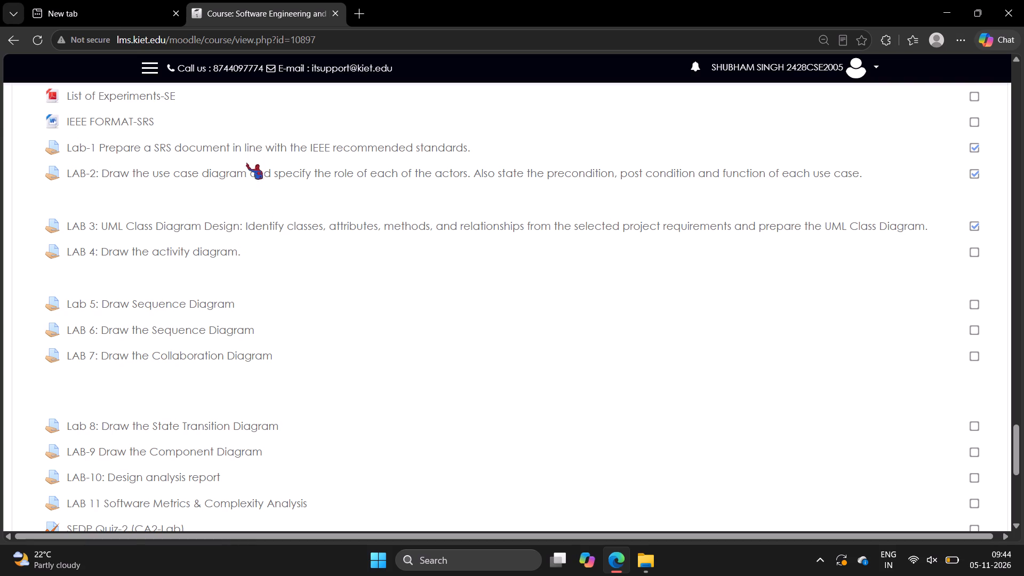
scroll(259, 274, "down", 1)
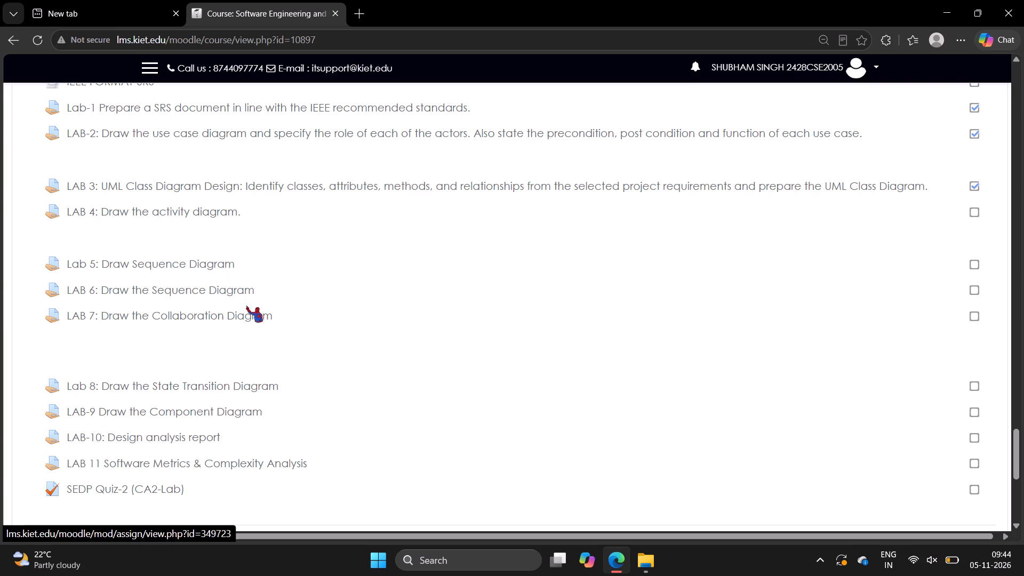
scroll(261, 378, "down", 1)
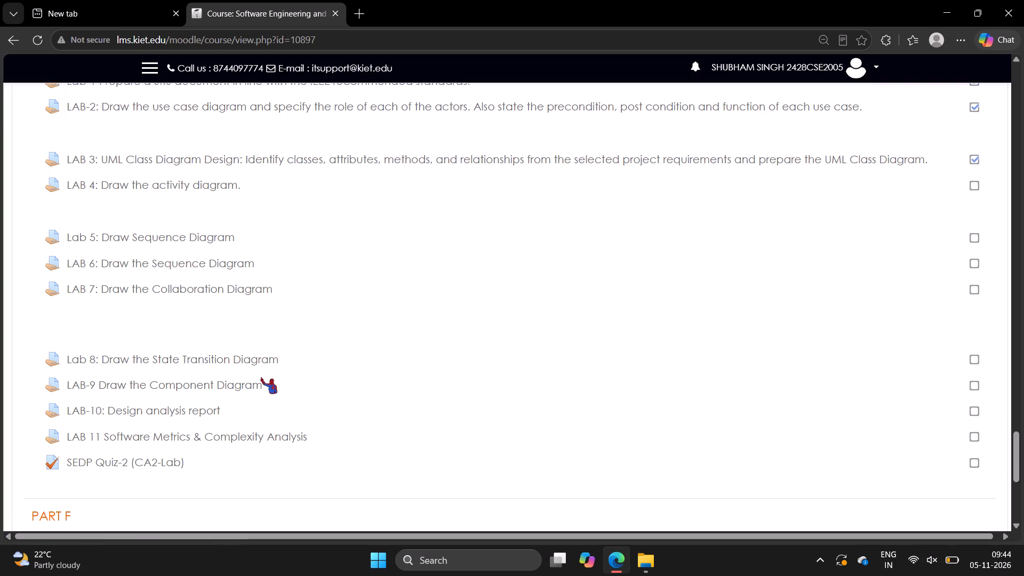
scroll(261, 378, "down", 1)
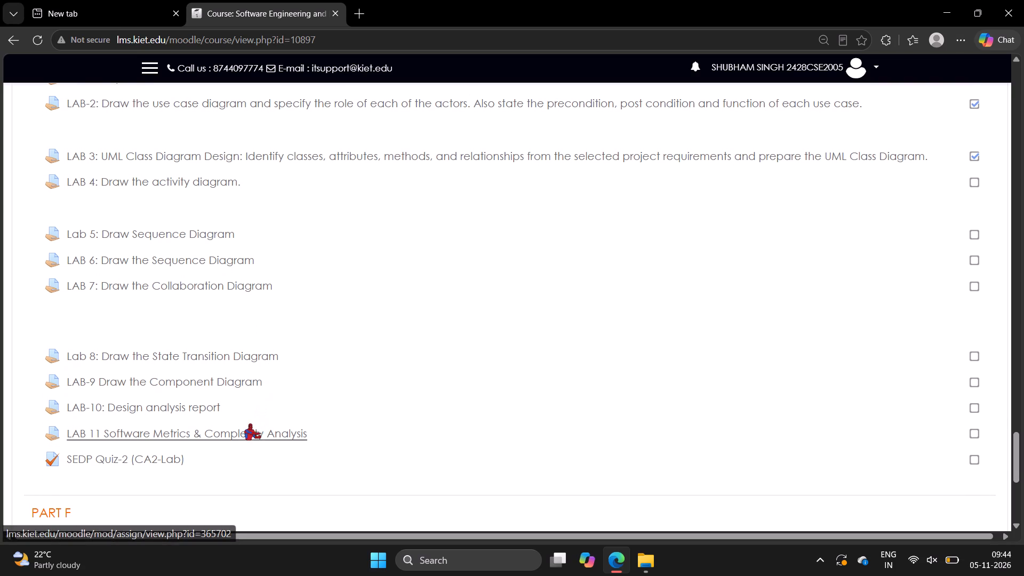
Check the submission status pages of LAB-10: Design analysis report and LAB 4: Draw the activity diagram, returning to the course page after each.
left_click(201, 403)
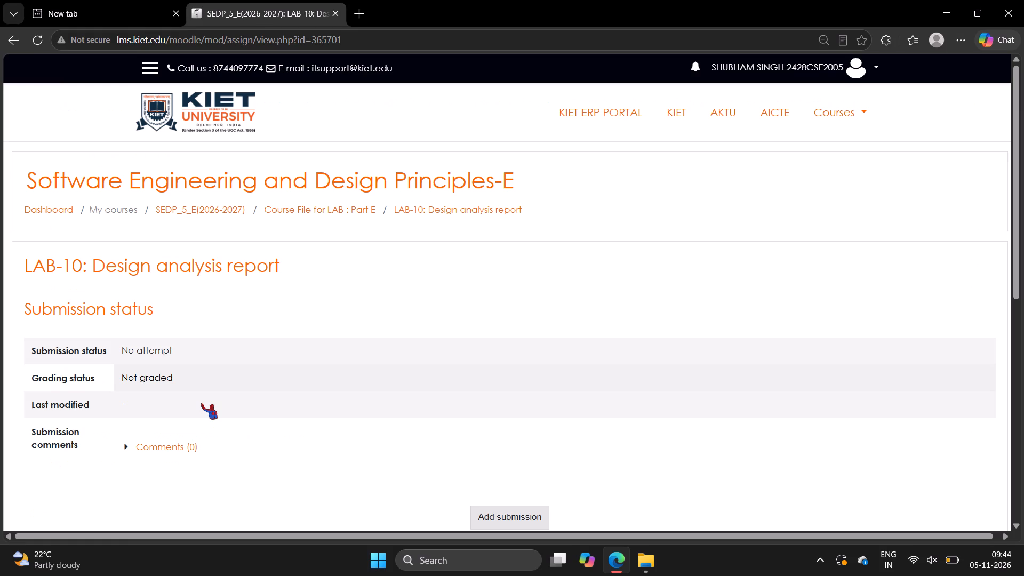
scroll(249, 329, "right", 6)
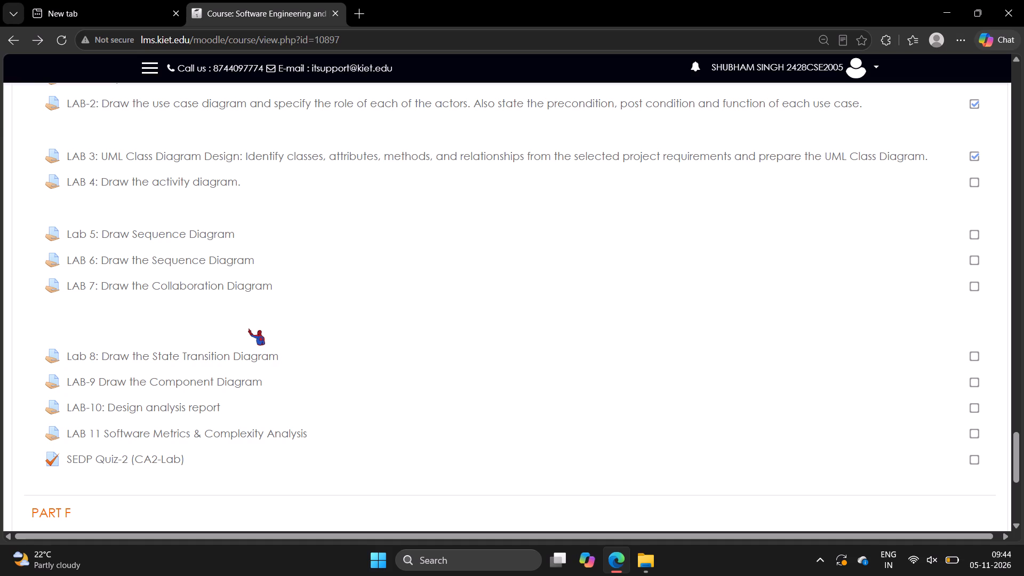
scroll(271, 292, "up", 2)
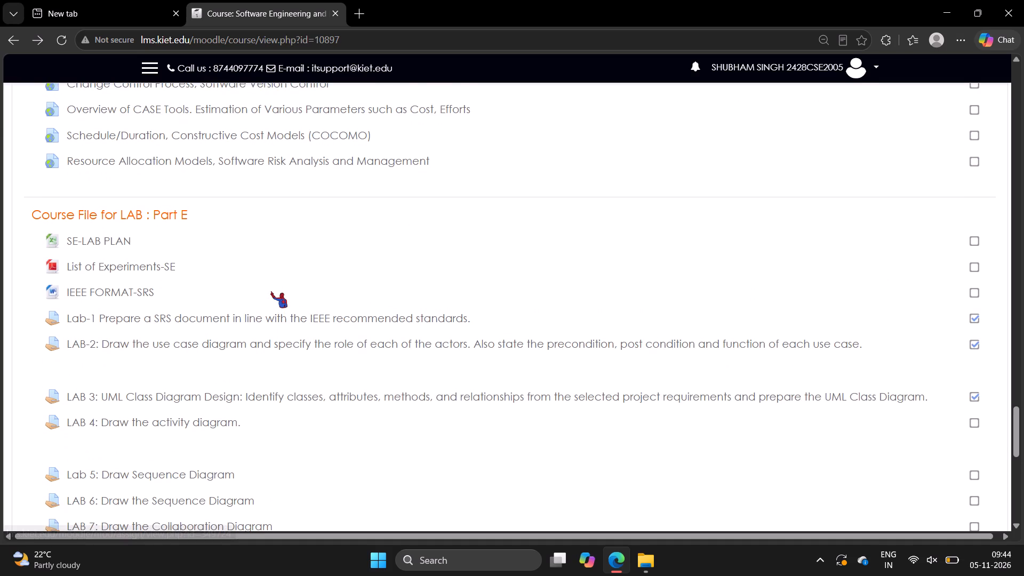
scroll(271, 292, "down", 1)
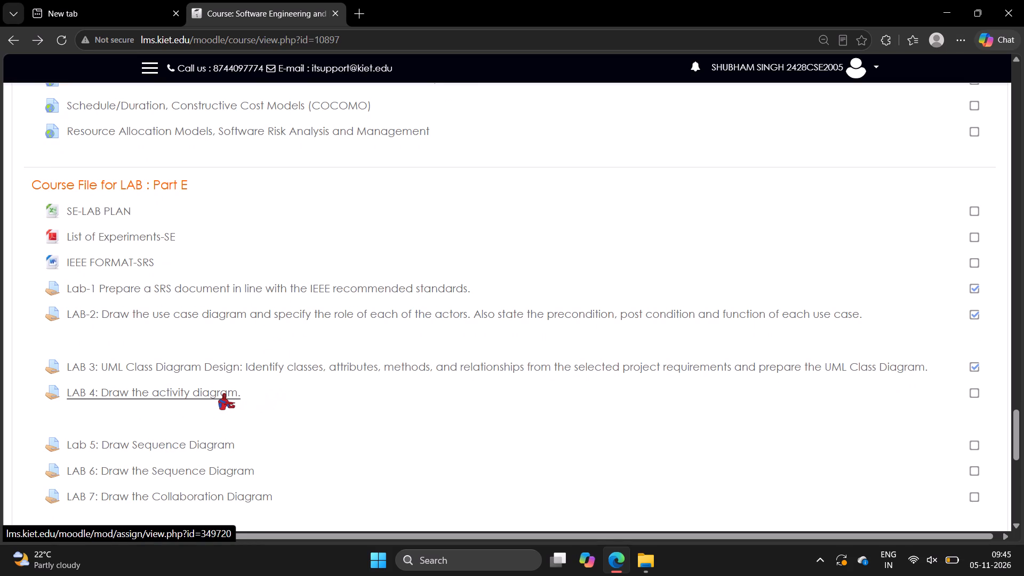
left_click(221, 394)
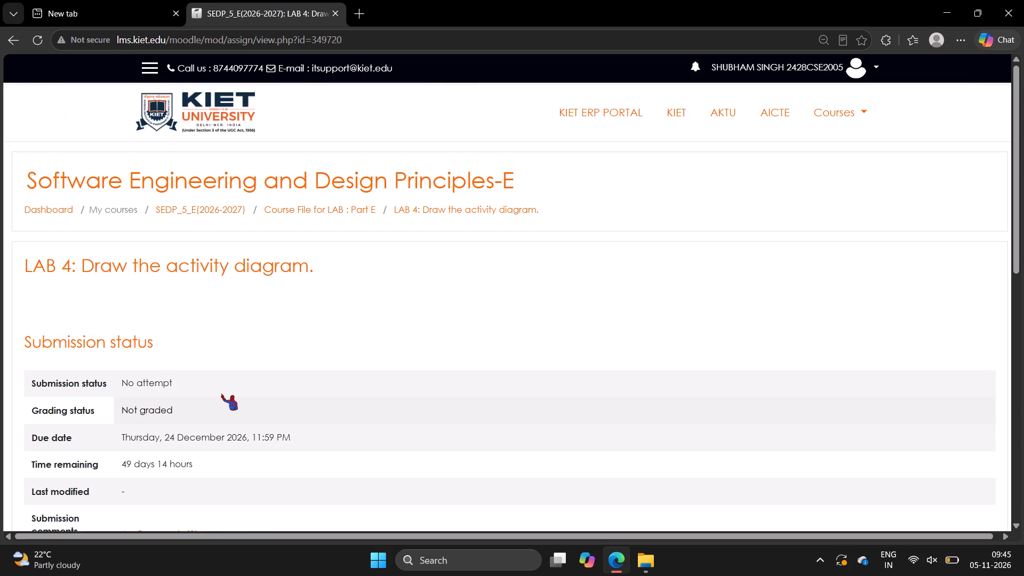
scroll(228, 325, "down", 4)
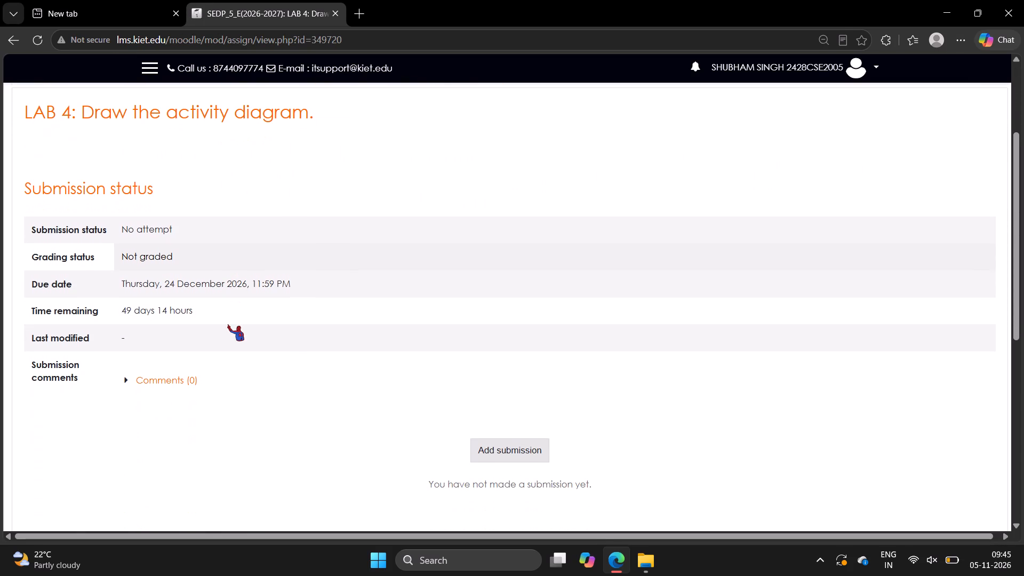
scroll(228, 325, "right", 7)
Check the assignment pages of Lab 5: Draw Sequence Diagram and LAB 7: Draw the Collaboration Diagram, returning to the course page after each.
scroll(236, 399, "down", 1)
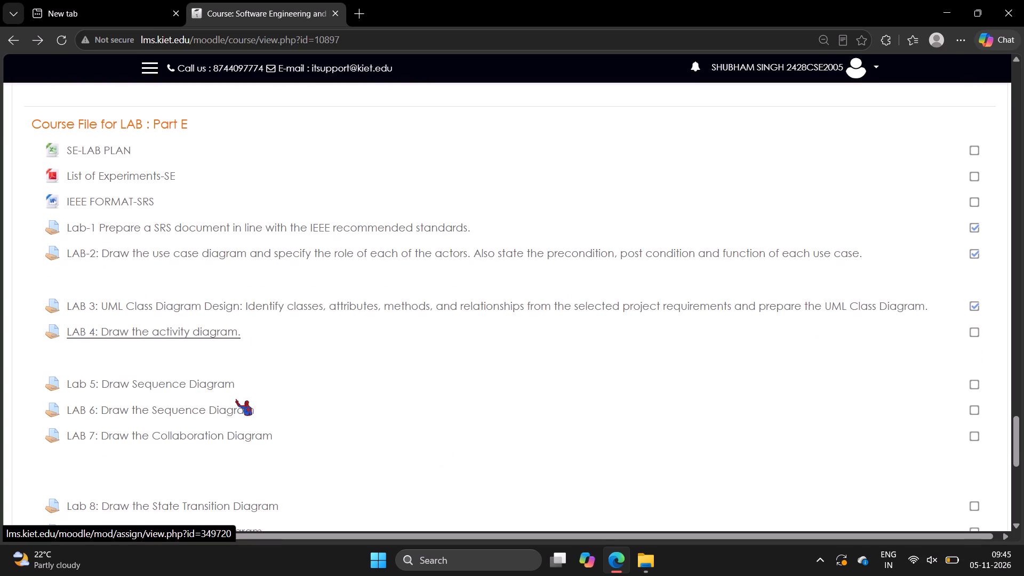
left_click(204, 385)
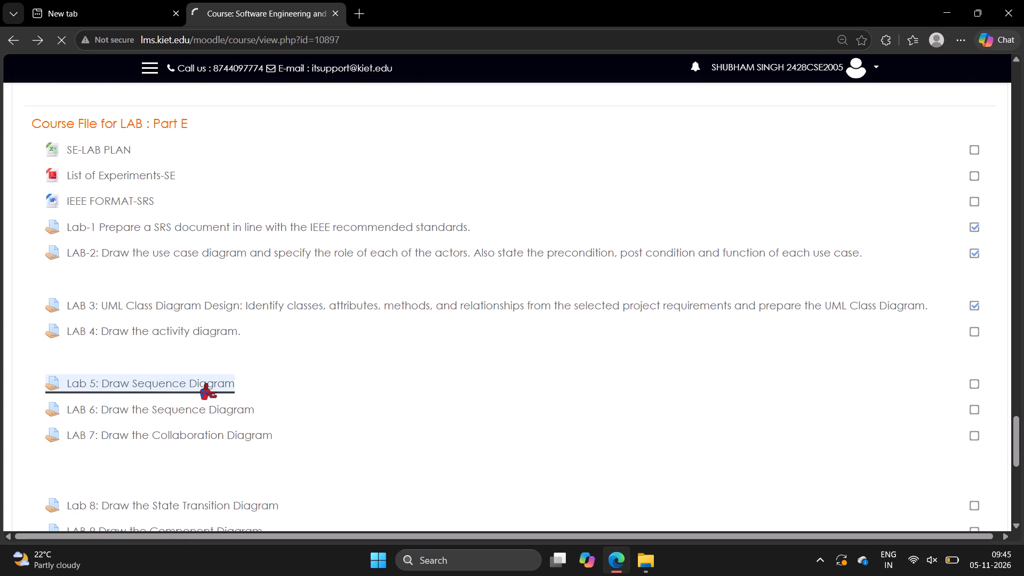
scroll(204, 385, "down", 2)
scroll(204, 385, "right", 5)
scroll(204, 385, "down", 2)
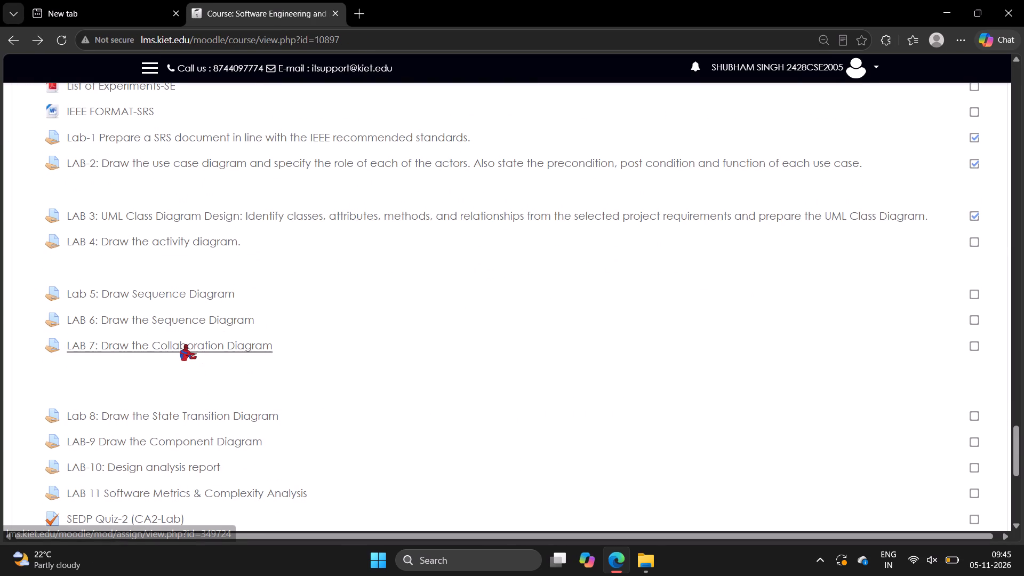
left_click(183, 346)
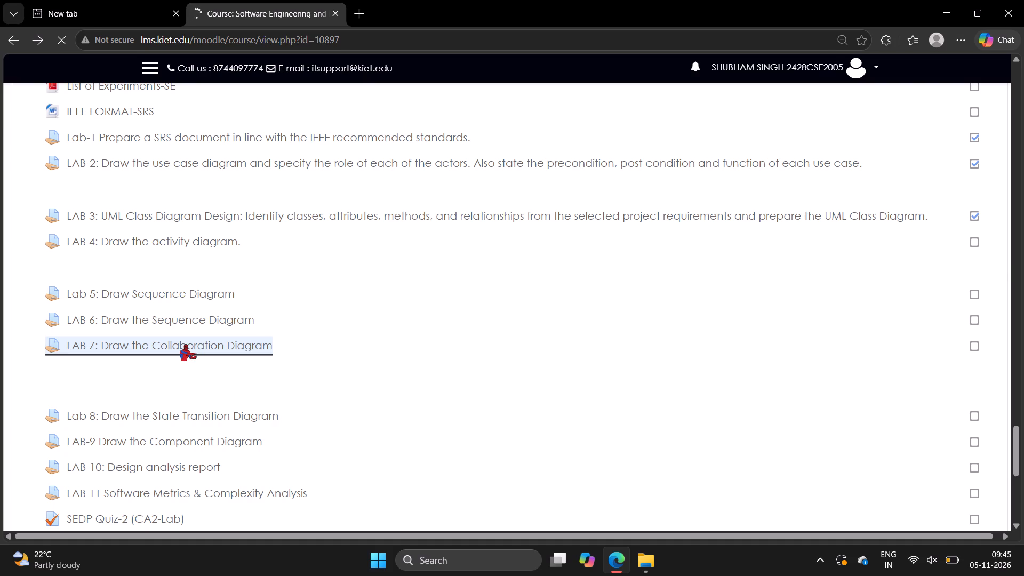
scroll(183, 346, "right", 6)
Check the submission status pages of Lab 8: Draw the State Transition Diagram and LAB 6: Draw the Sequence Diagram, returning to the course page after each.
scroll(183, 346, "down", 1)
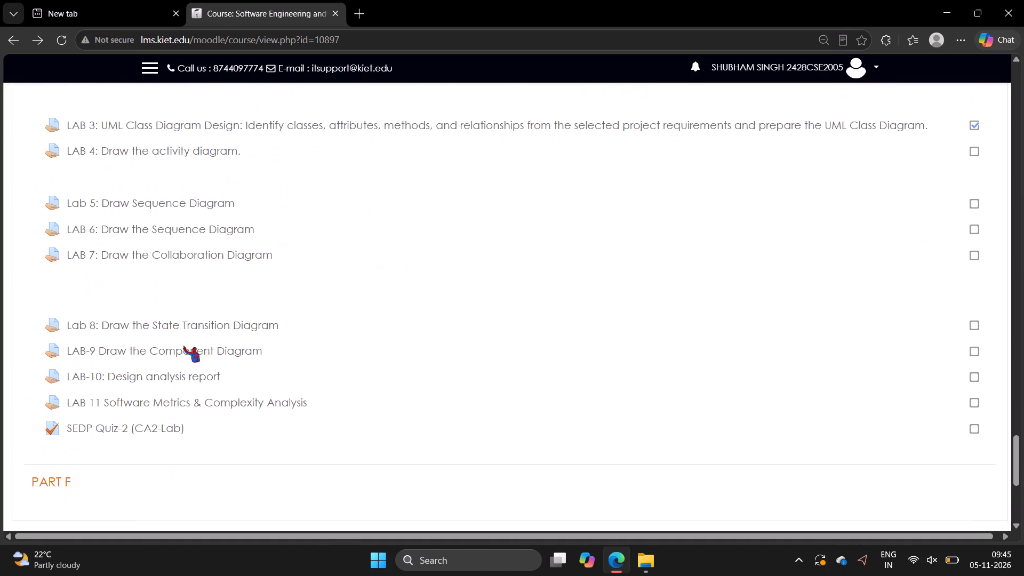
left_click(164, 326)
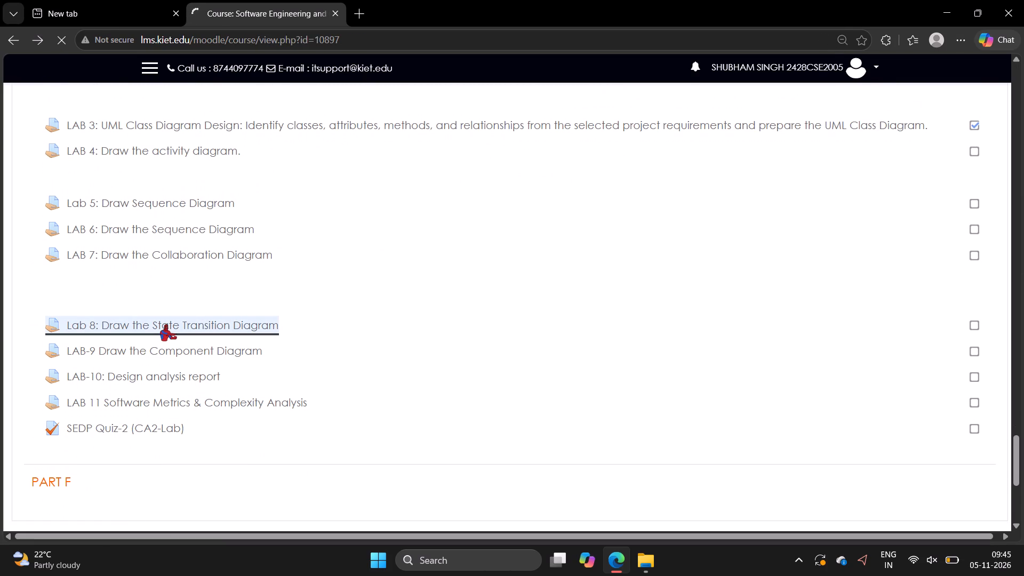
scroll(164, 326, "right", 5)
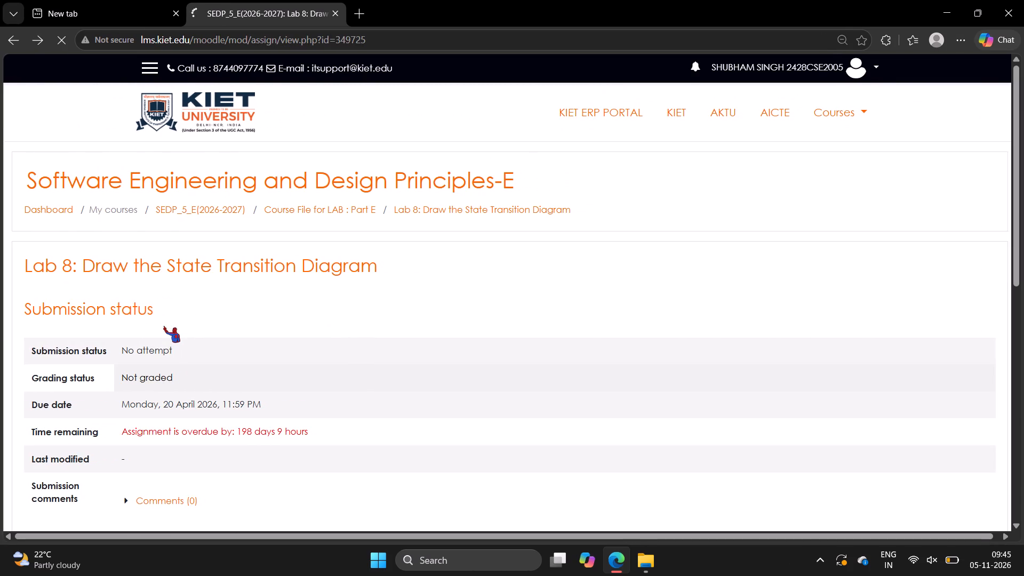
scroll(195, 369, "down", 1)
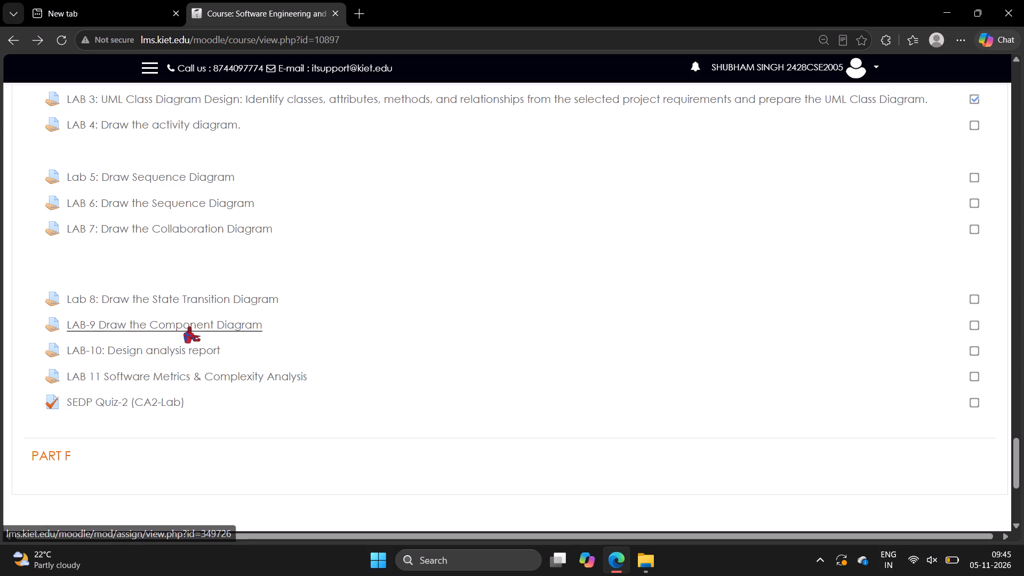
left_click(166, 201)
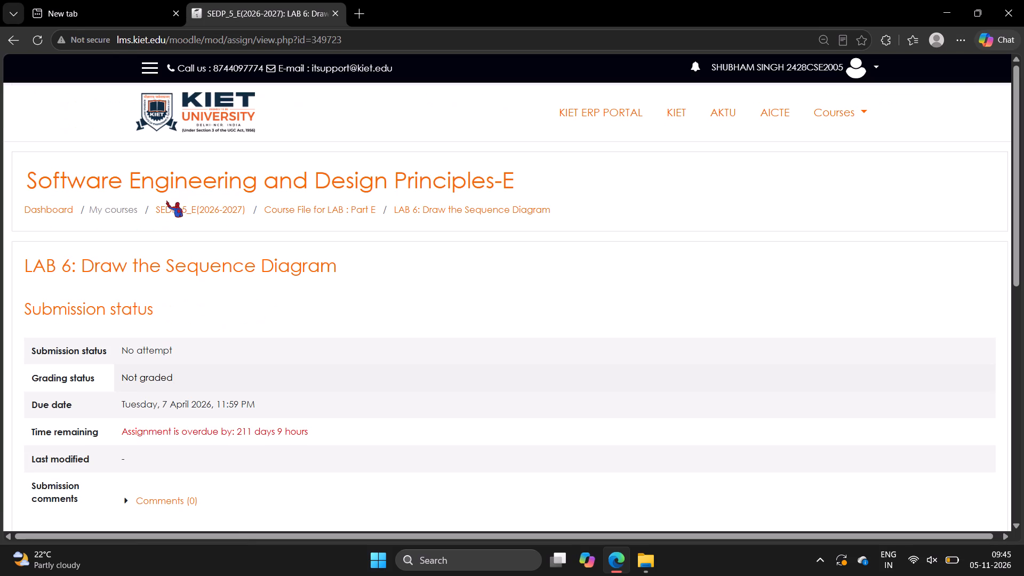
scroll(166, 201, "right", 5)
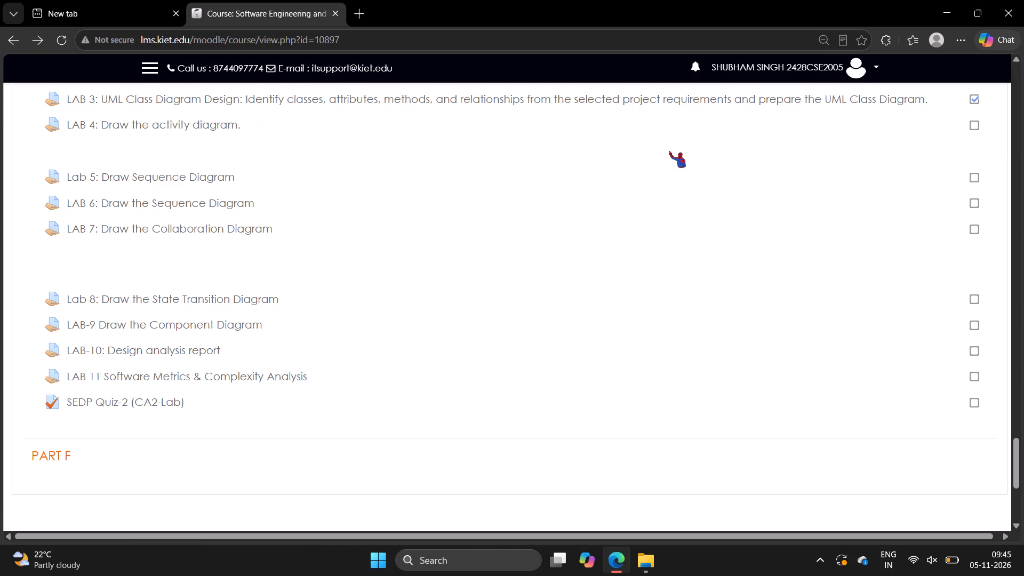
Minimize the Microsoft Edge window and launch Google Chrome from the desktop.
left_click(950, 7)
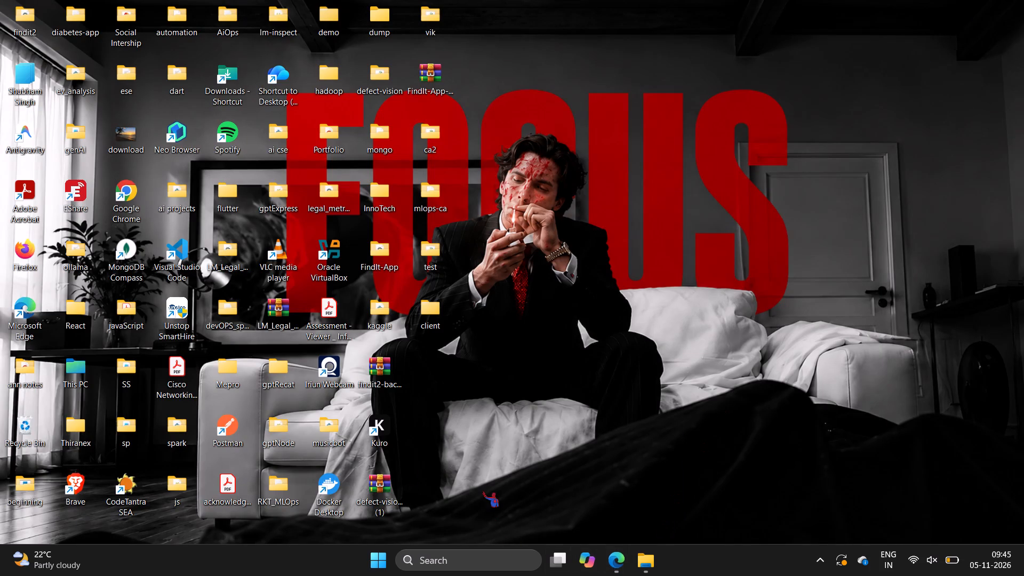
double_click(118, 195)
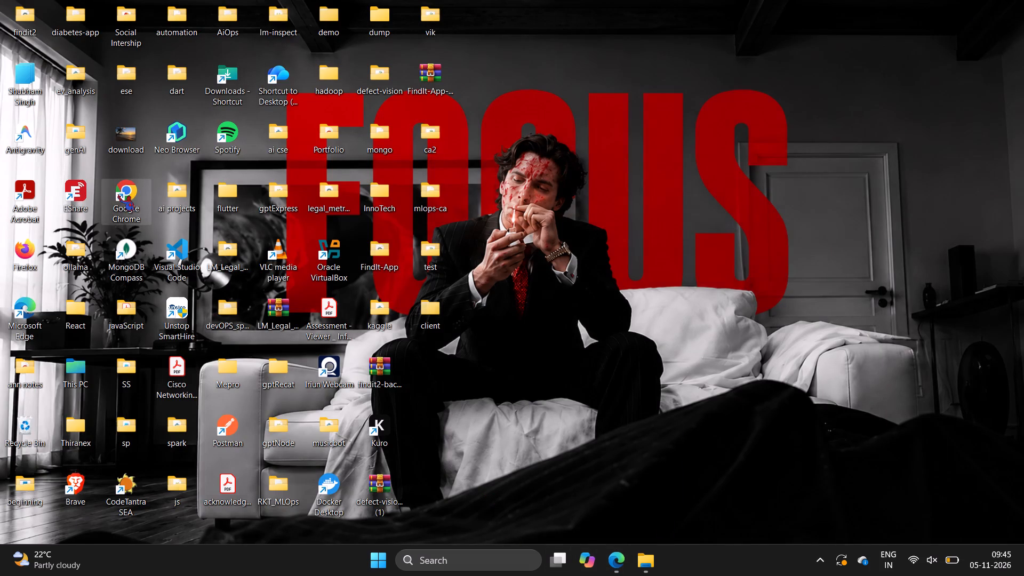
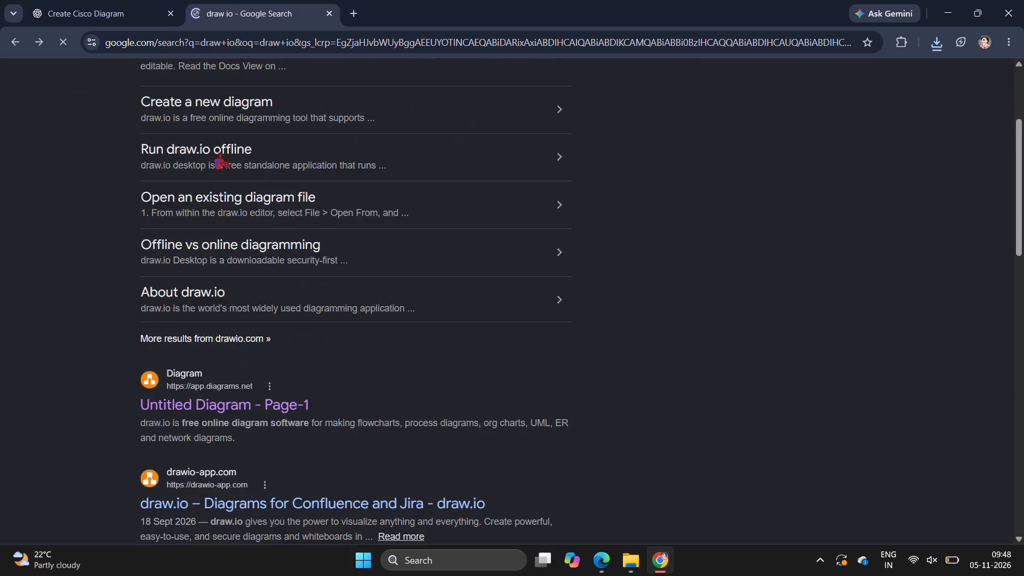
left_click(233, 356)
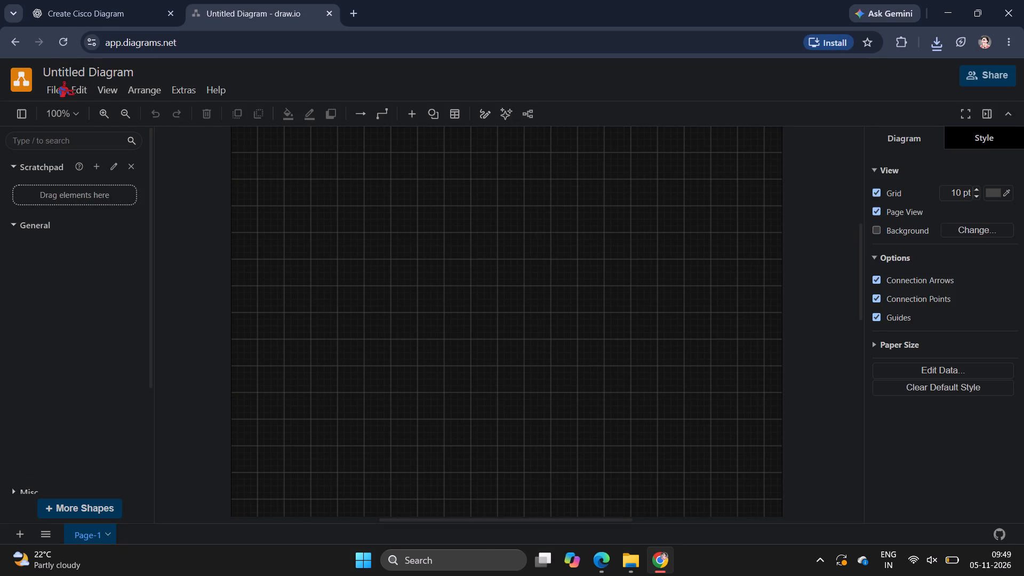
Open packet_tracker_activity_diagram.drawio from the device's Downloads folder in the diagram editor.
left_click(53, 86)
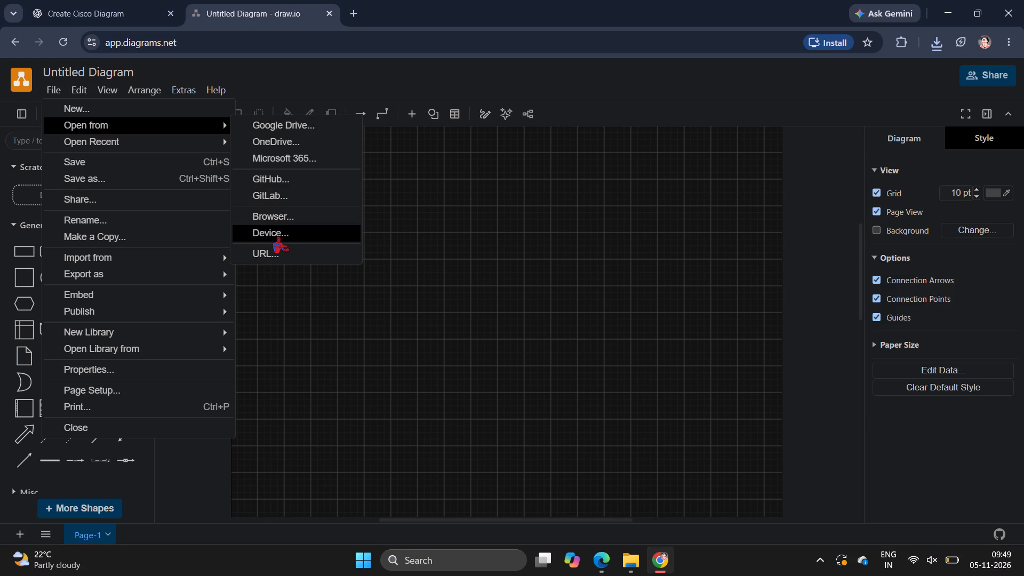
left_click(276, 237)
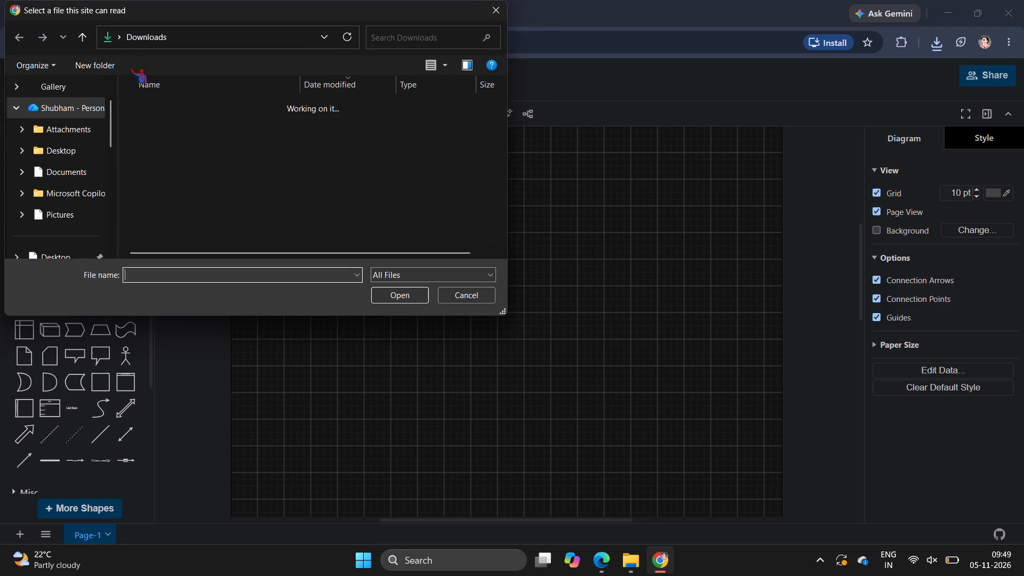
double_click(164, 126)
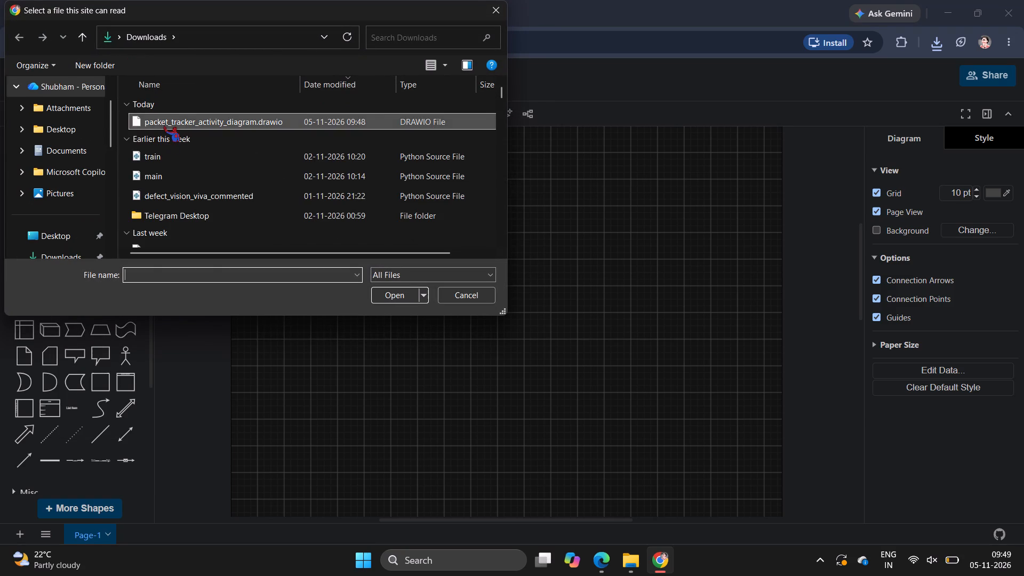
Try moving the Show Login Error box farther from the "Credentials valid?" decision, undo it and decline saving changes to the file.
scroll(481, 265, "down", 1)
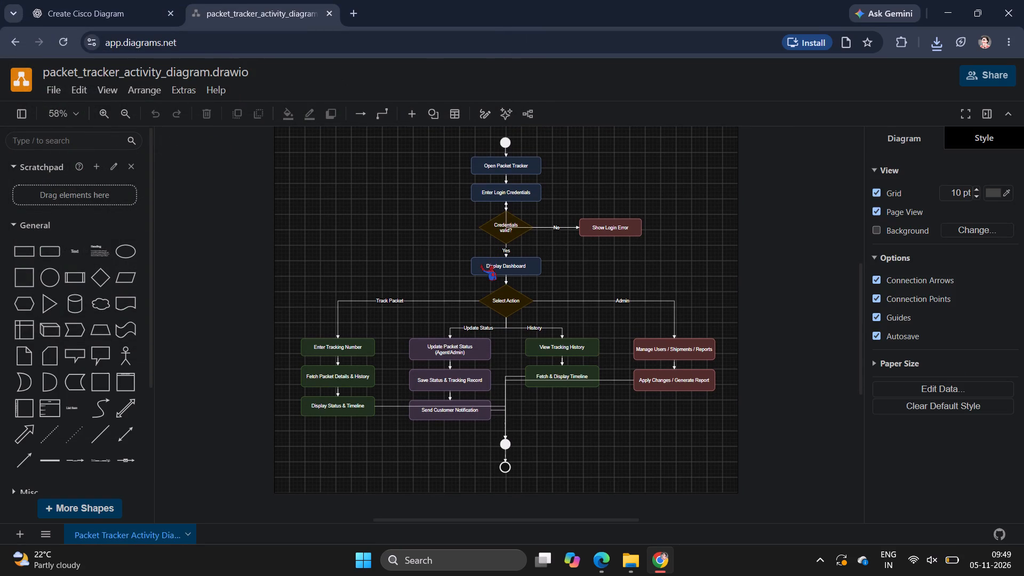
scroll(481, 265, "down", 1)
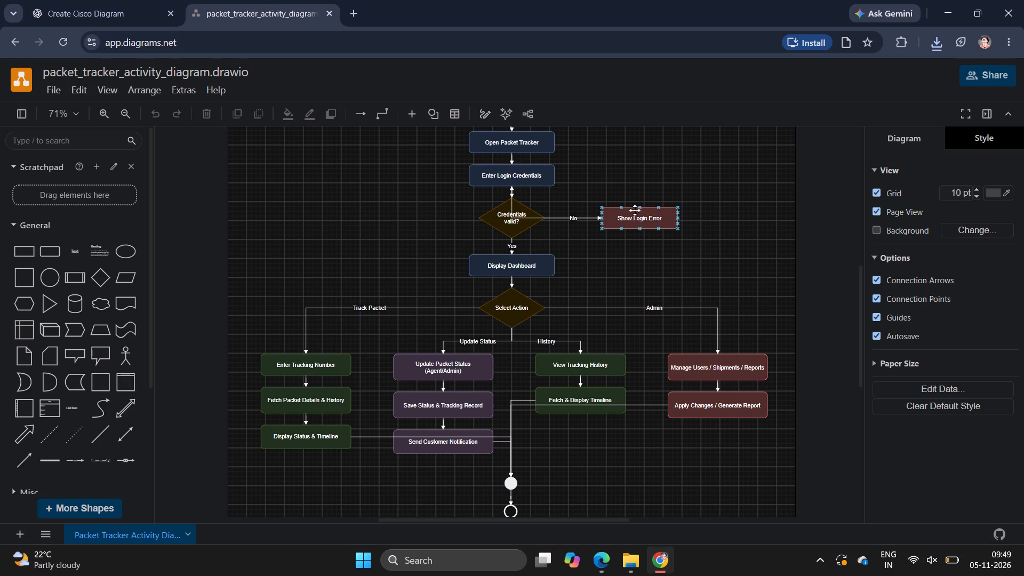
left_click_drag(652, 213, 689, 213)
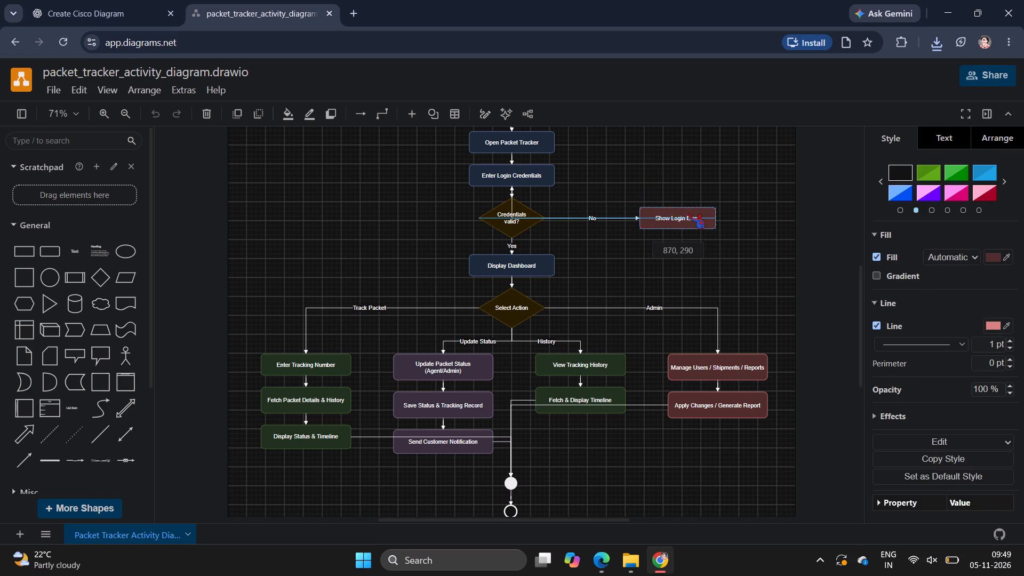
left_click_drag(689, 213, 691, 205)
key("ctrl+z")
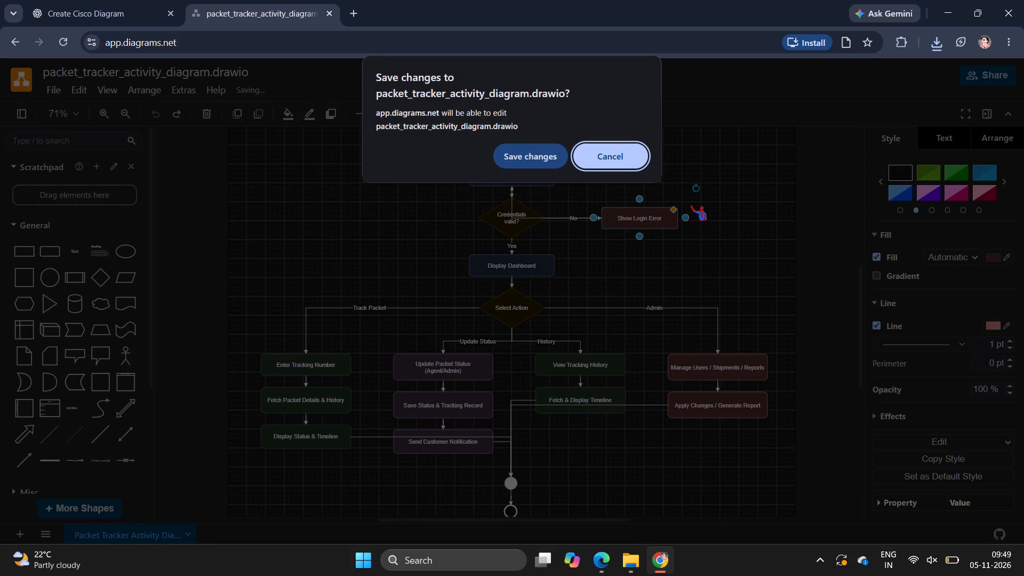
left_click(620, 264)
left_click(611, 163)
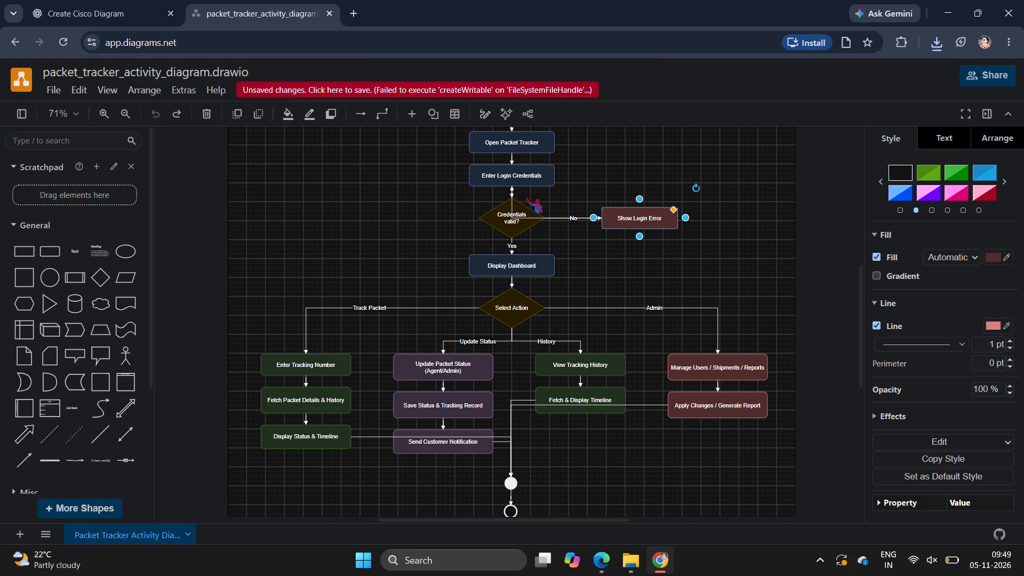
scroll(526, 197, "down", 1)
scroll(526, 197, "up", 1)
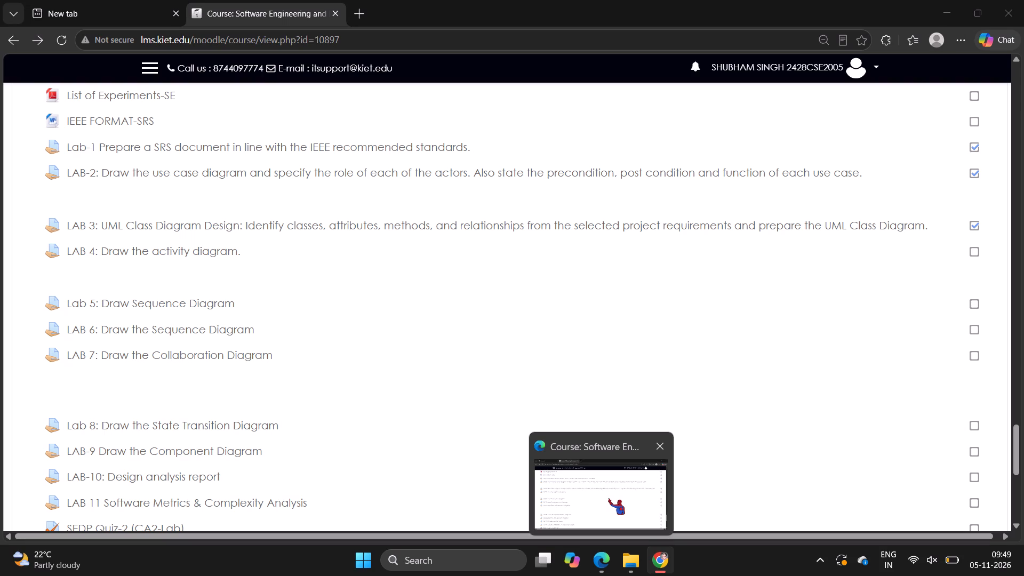
Switch to the KIET LMS in Microsoft Edge, start a submission for LAB 4: Draw the activity diagram and tick the own-work statement.
left_click(609, 499)
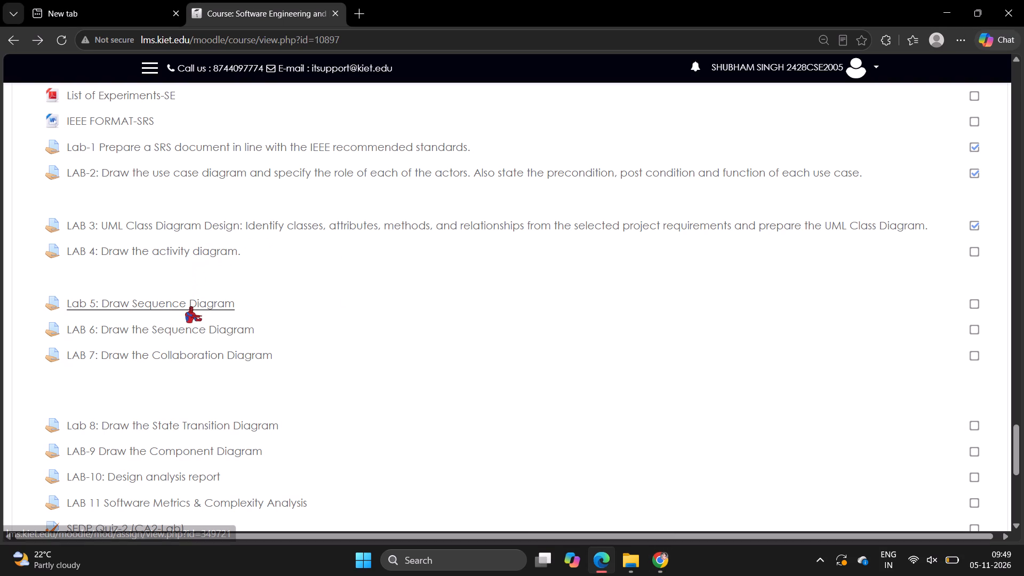
left_click(218, 251)
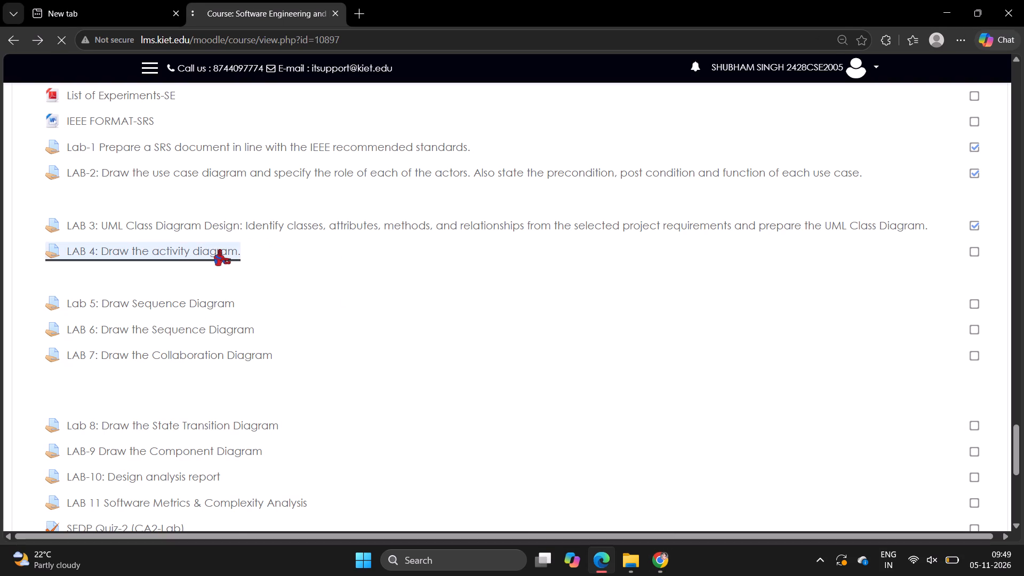
scroll(269, 398, "down", 2)
left_click(493, 471)
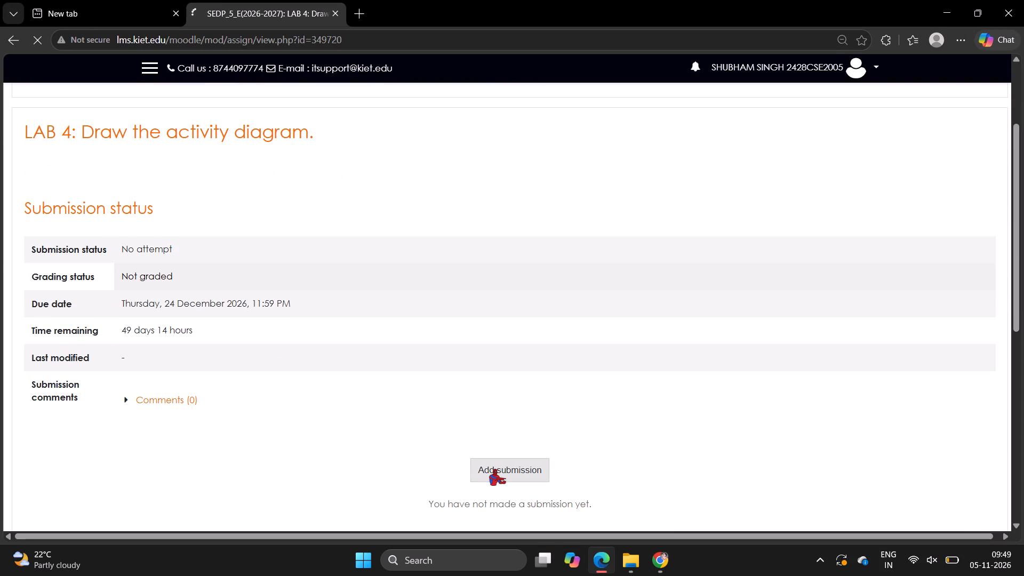
scroll(508, 392, "down", 1)
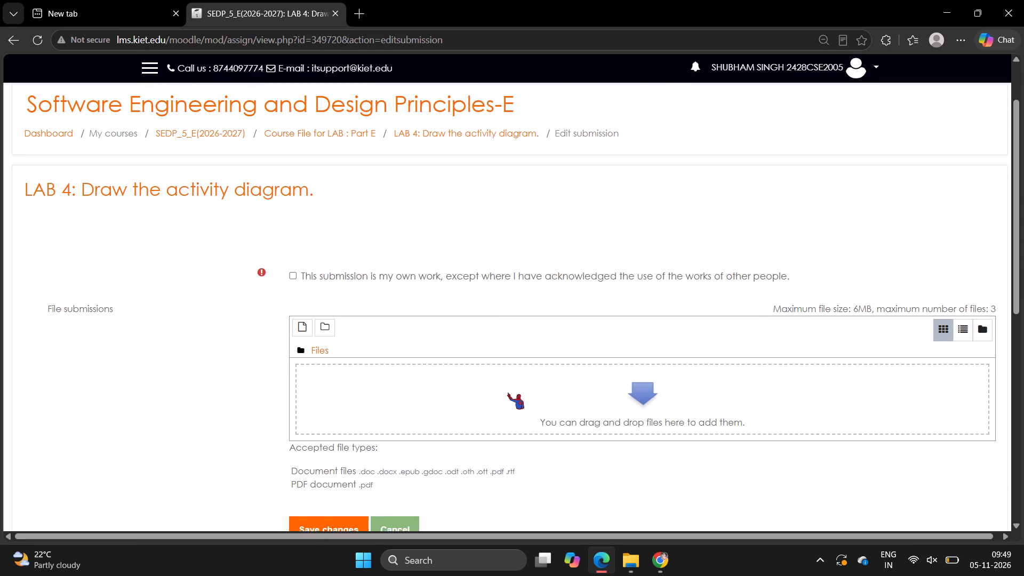
scroll(452, 444, "down", 1)
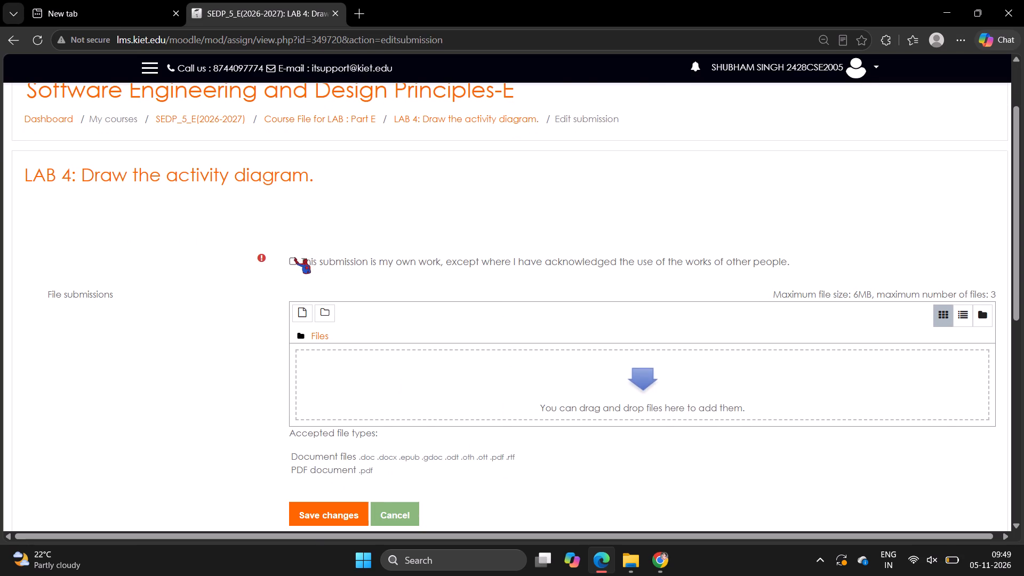
left_click(294, 258)
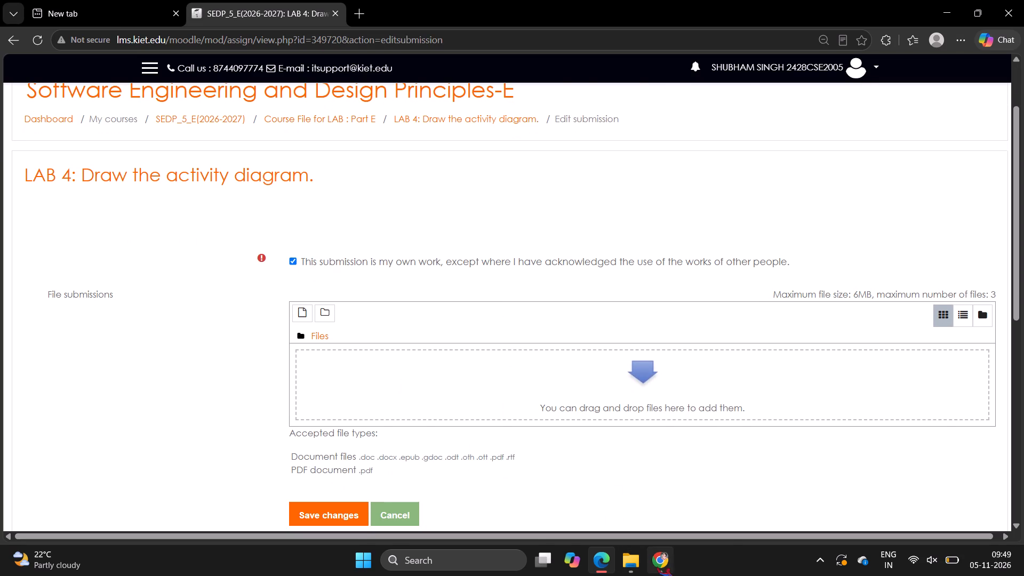
Switch to draw.io in Google Chrome and export the activity diagram to the device as packet_tracker_activity_diagram.drawio.pdf.
left_click(659, 567)
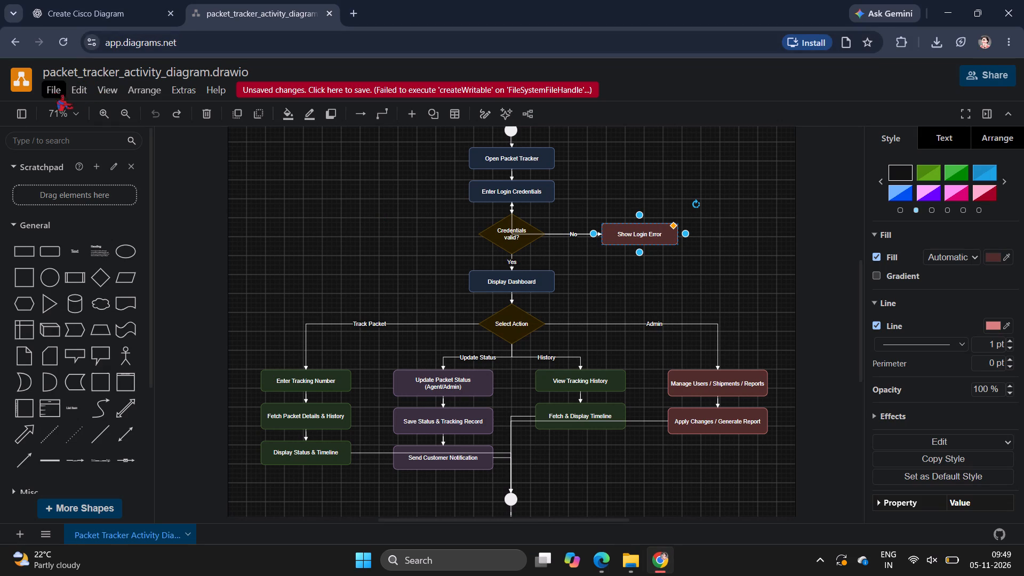
left_click(52, 92)
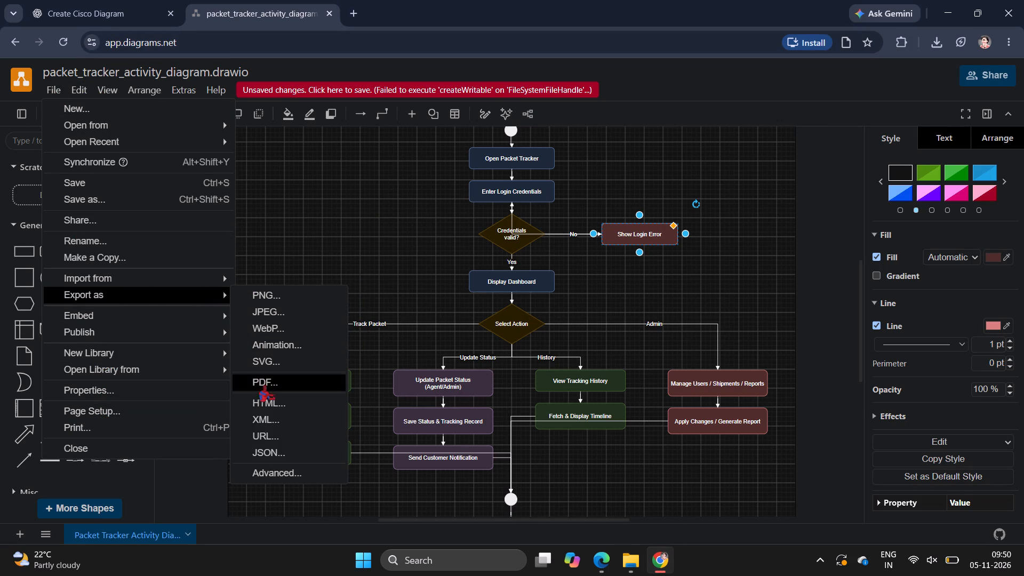
left_click(261, 379)
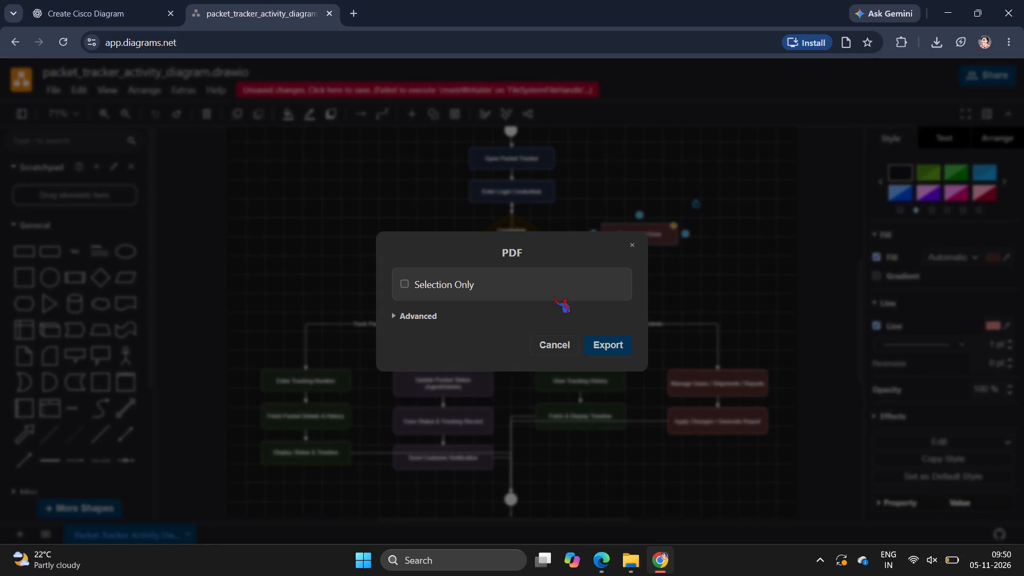
left_click(596, 342)
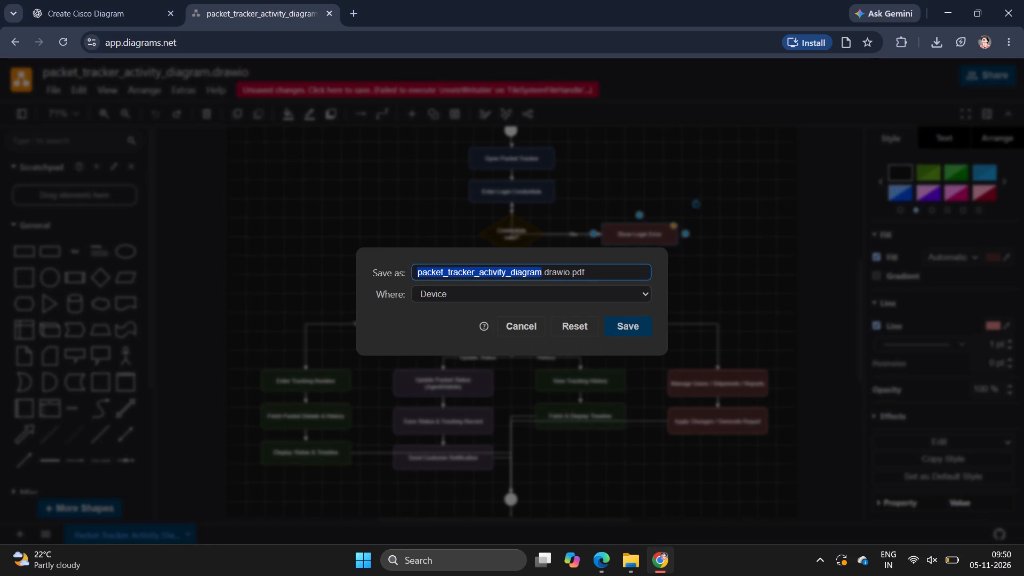
left_click(634, 329)
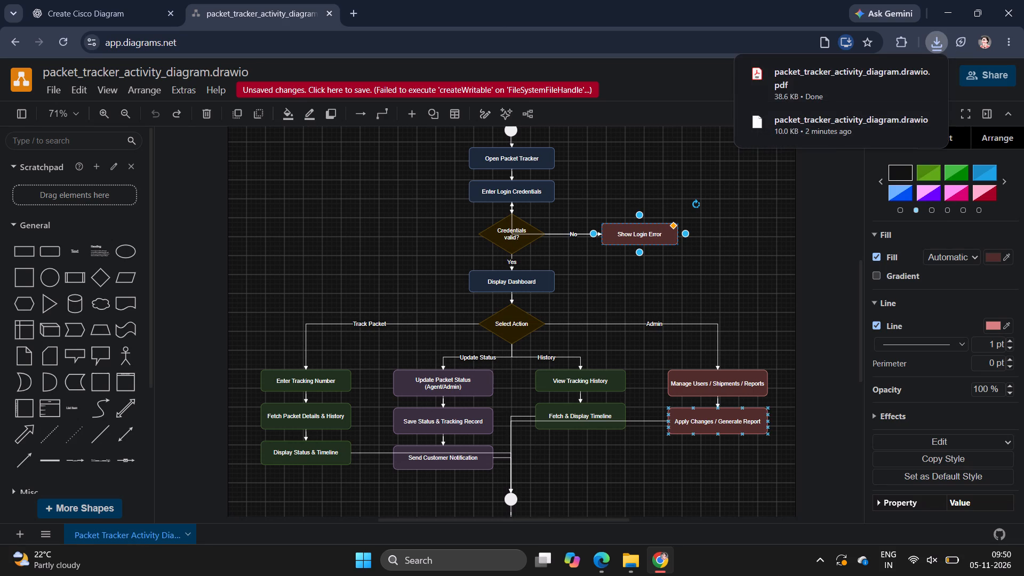
Return to Microsoft Edge, upload the exported activity diagram PDF to the LAB 4 submission and save the changes.
left_click(596, 507)
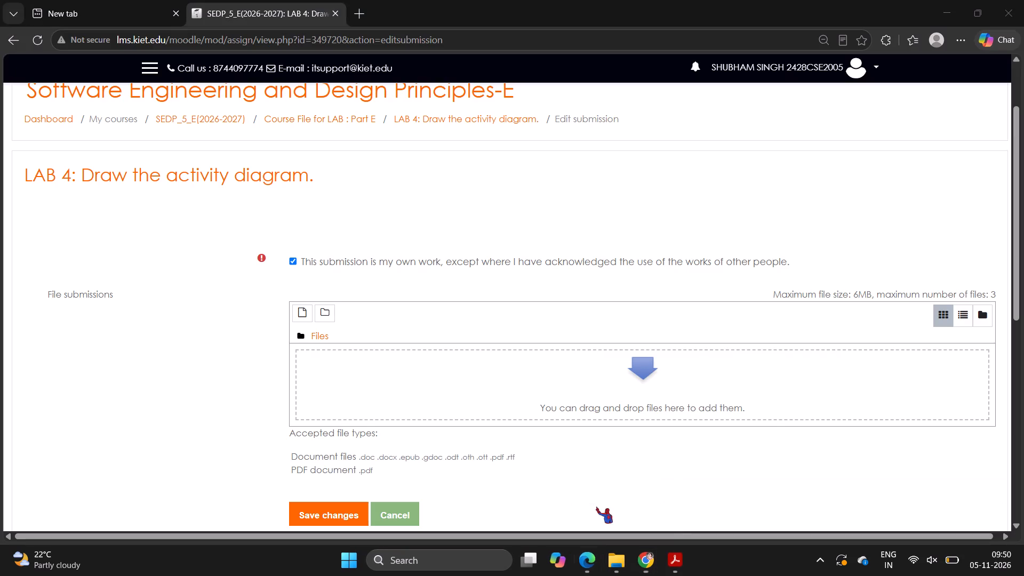
left_click(307, 318)
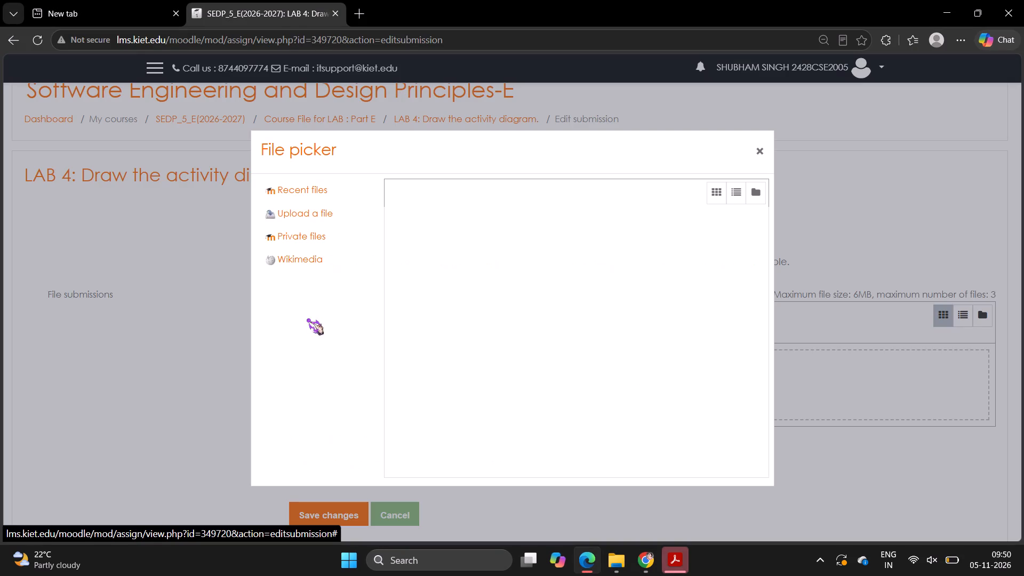
left_click(431, 254)
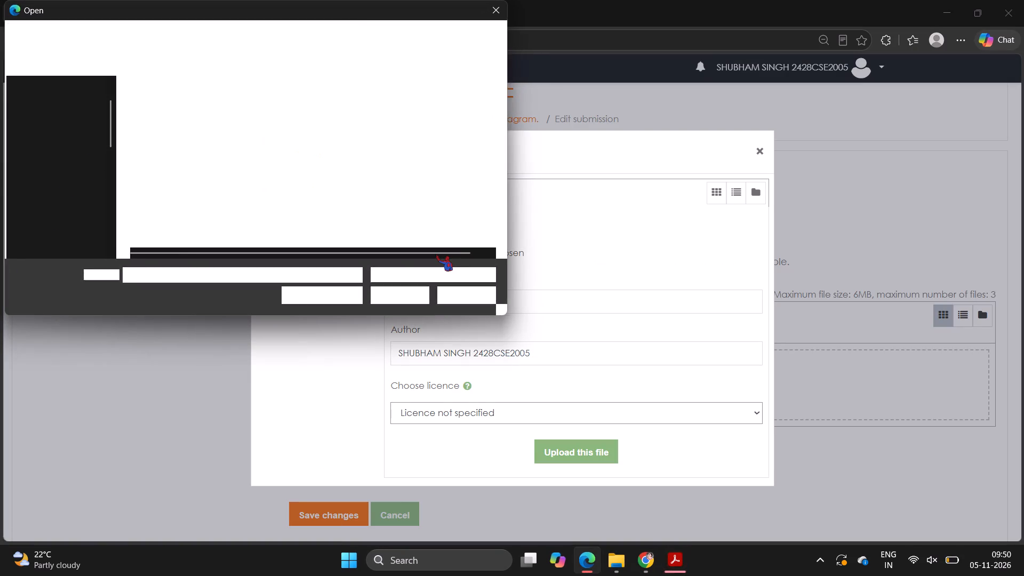
double_click(190, 123)
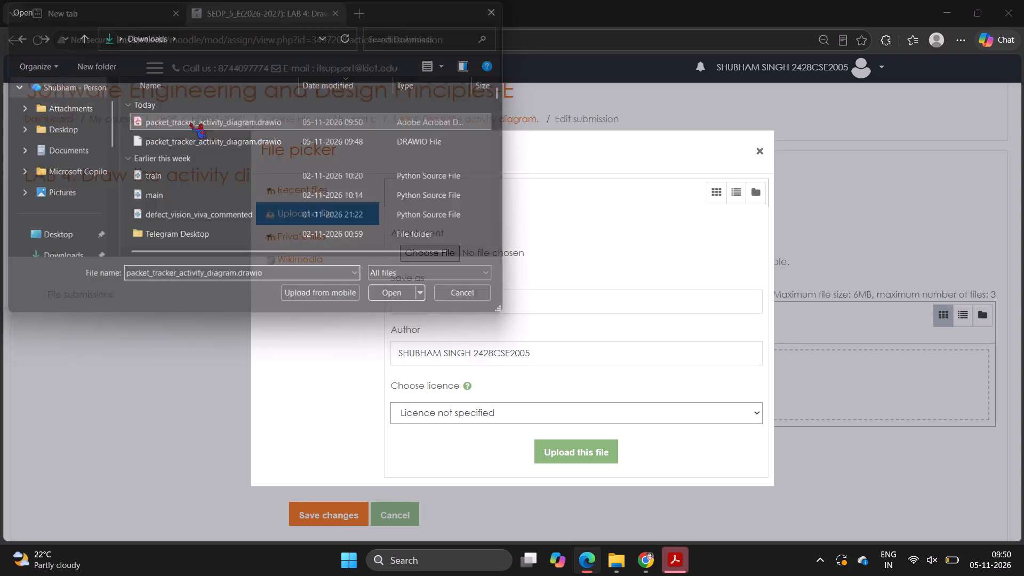
left_click(583, 450)
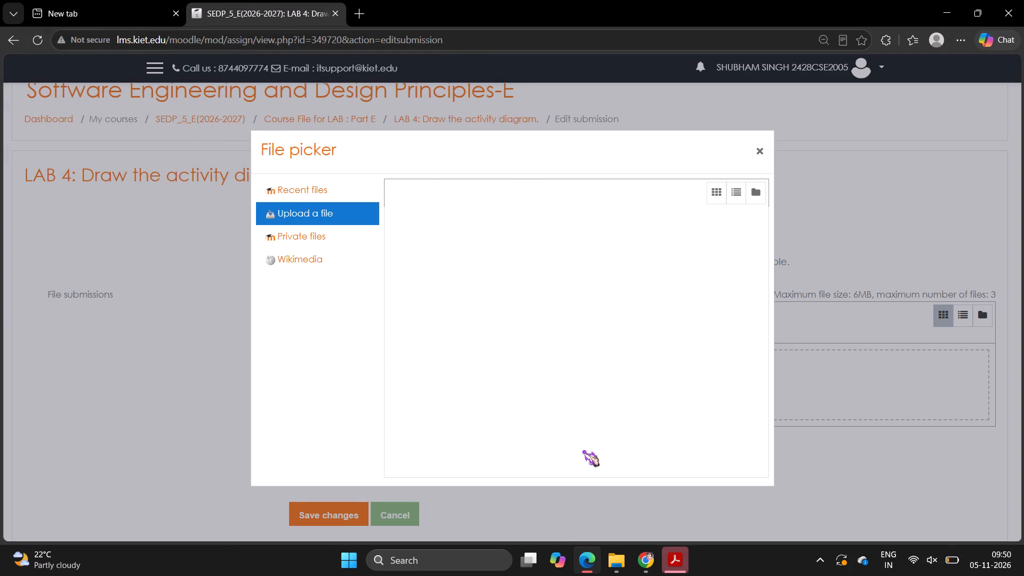
left_click(337, 524)
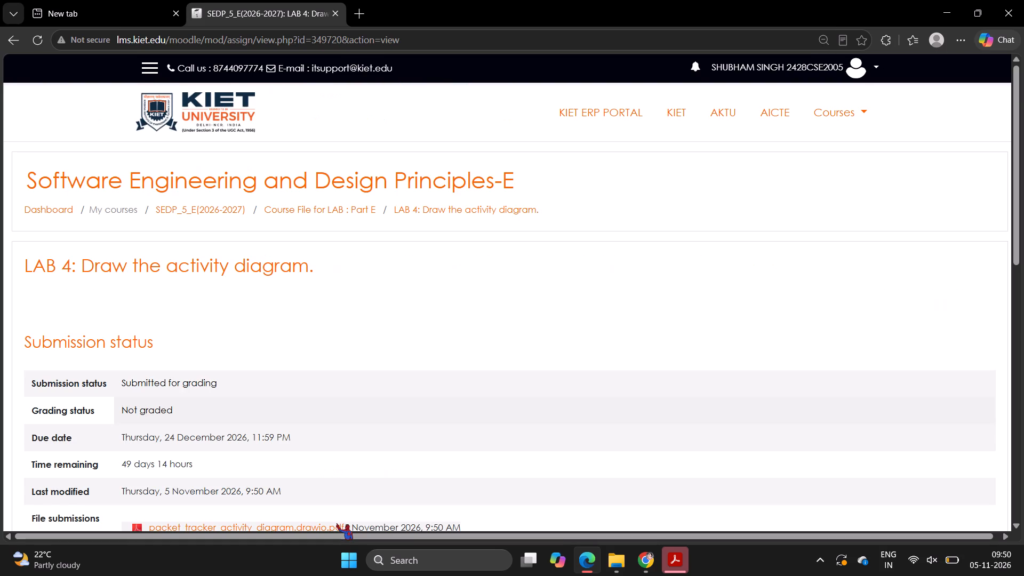
Open the Lab 5: Draw Sequence Diagram assignment from the LAB 4 page and examine its submission details.
scroll(586, 497, "down", 2)
scroll(670, 497, "down", 1)
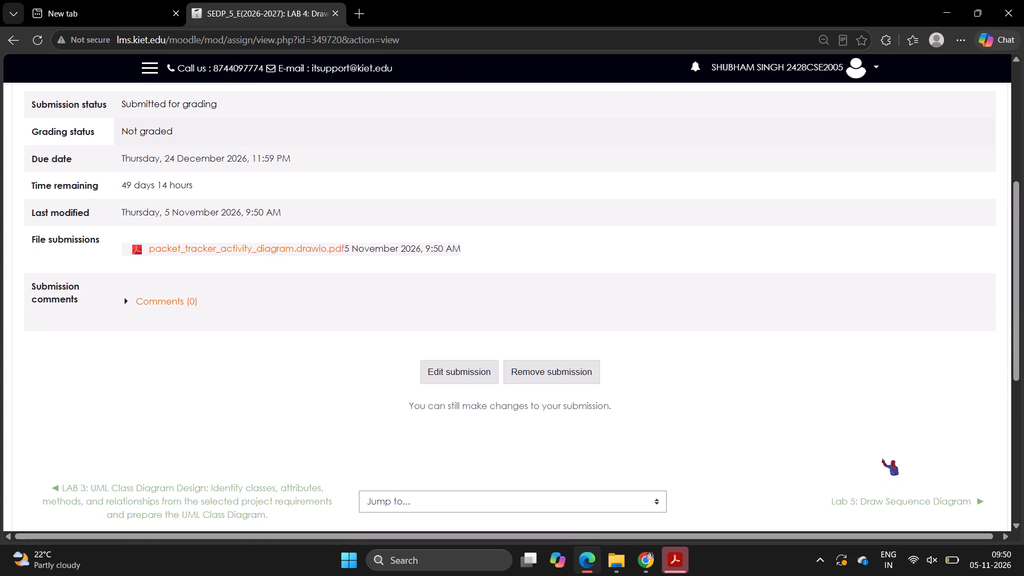
left_click(892, 494)
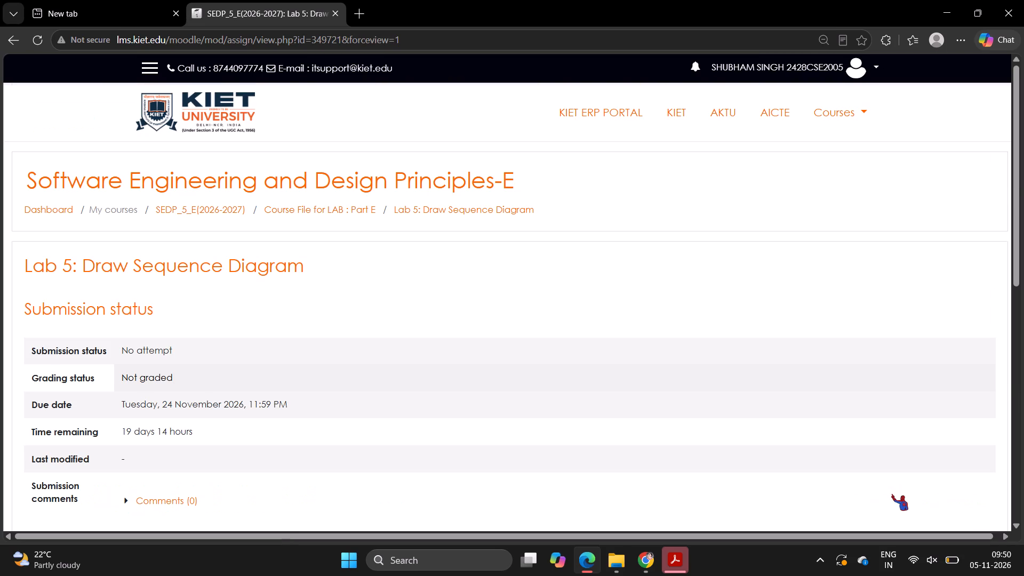
scroll(692, 422, "down", 3)
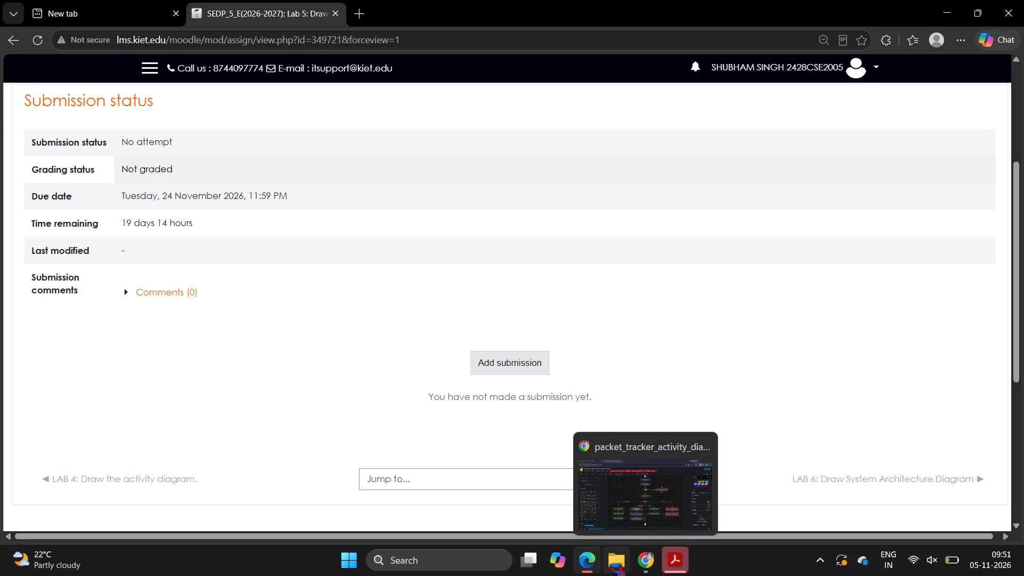
left_click(599, 491)
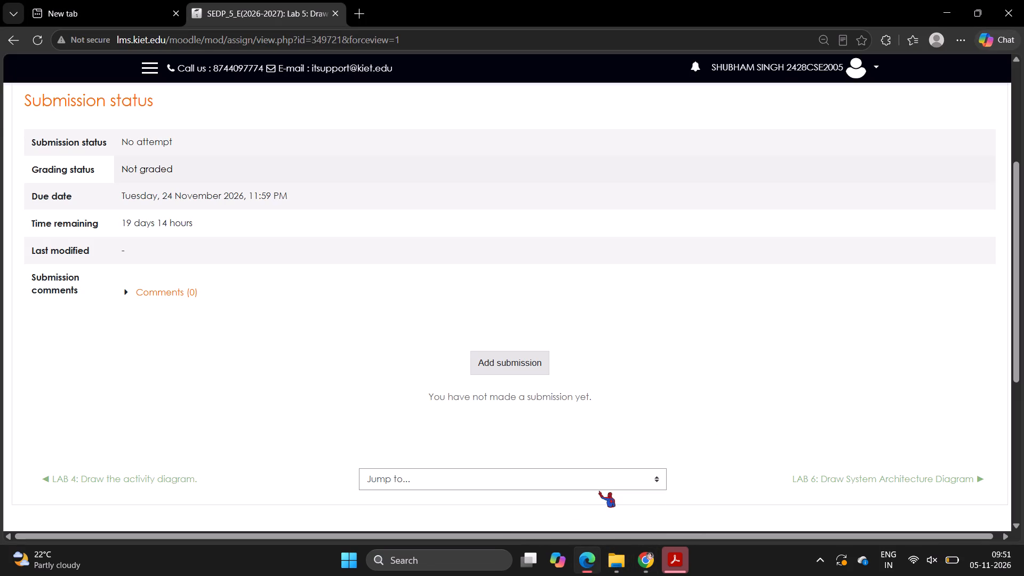
scroll(653, 344, "up", 4)
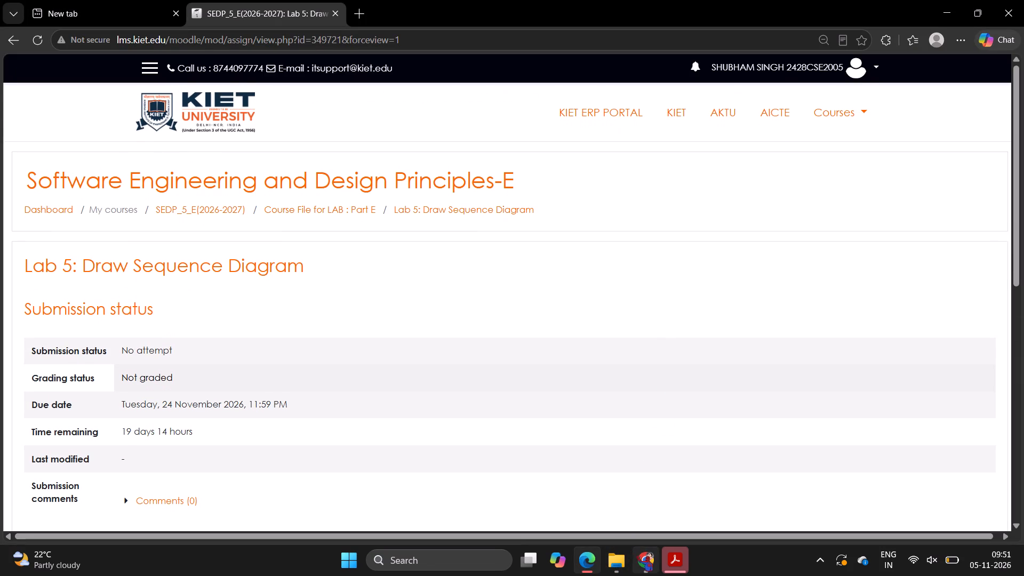
left_click(648, 498)
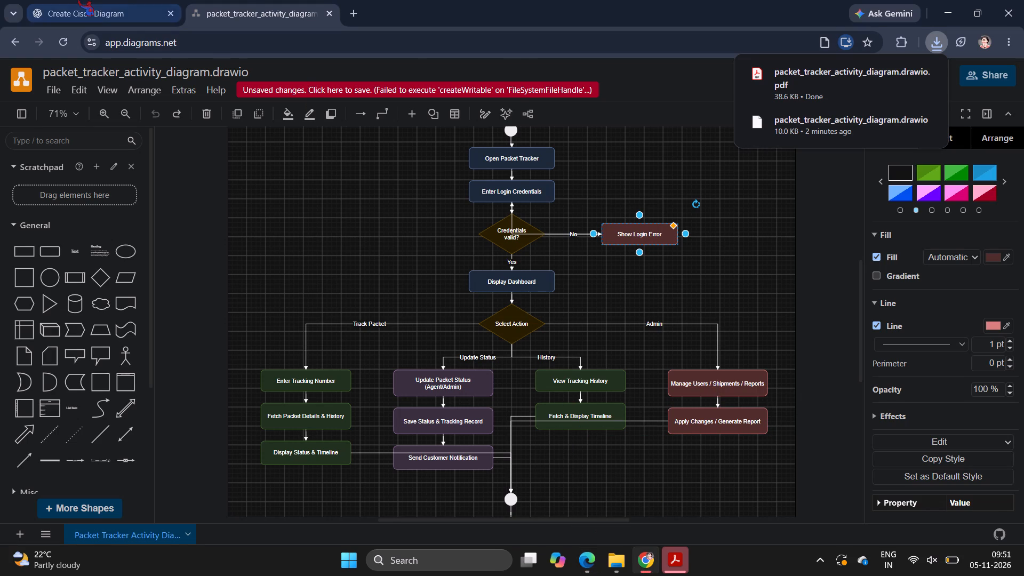
left_click(78, 0)
left_click(479, 517)
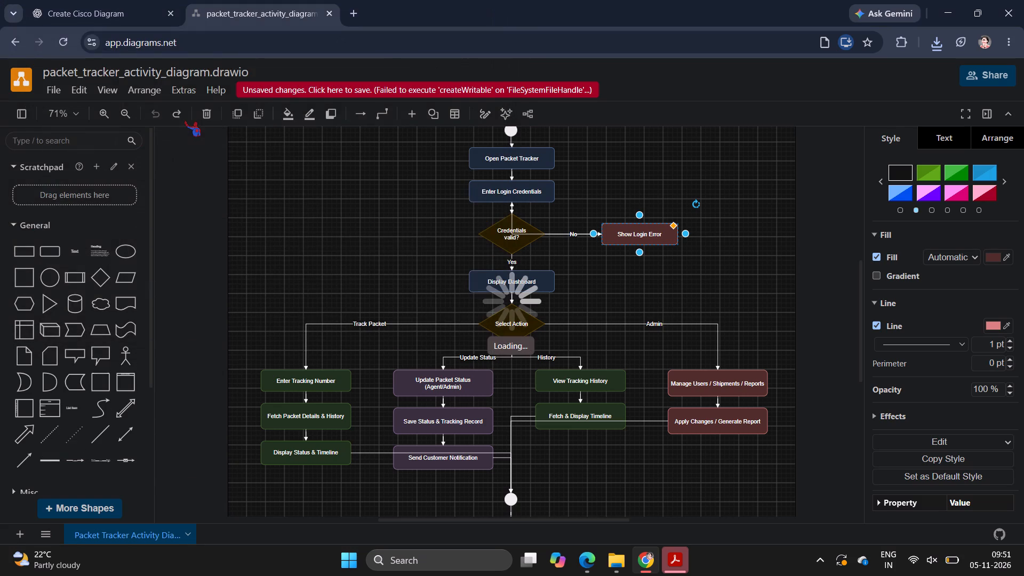
left_click(477, 289)
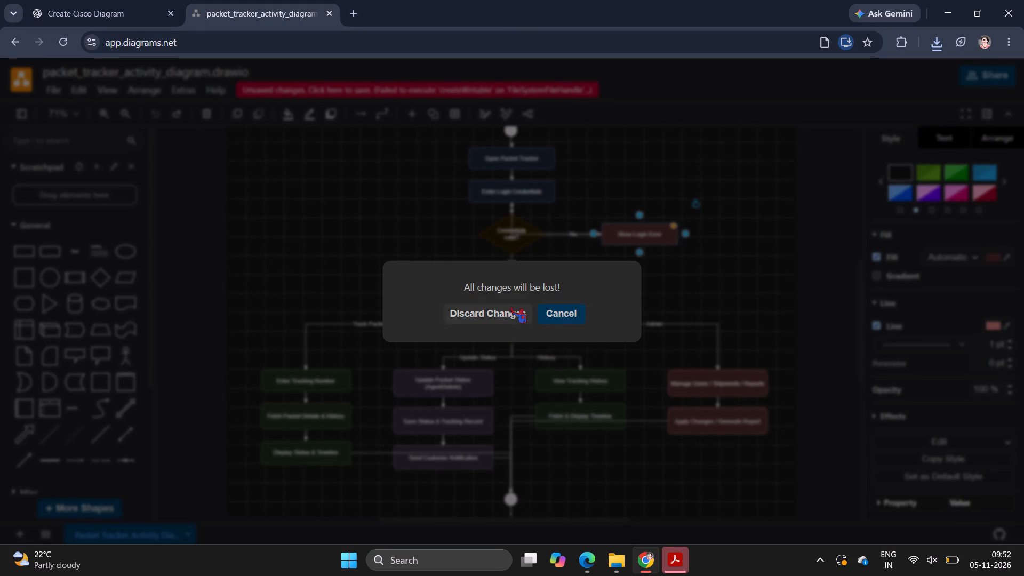
left_click(510, 307)
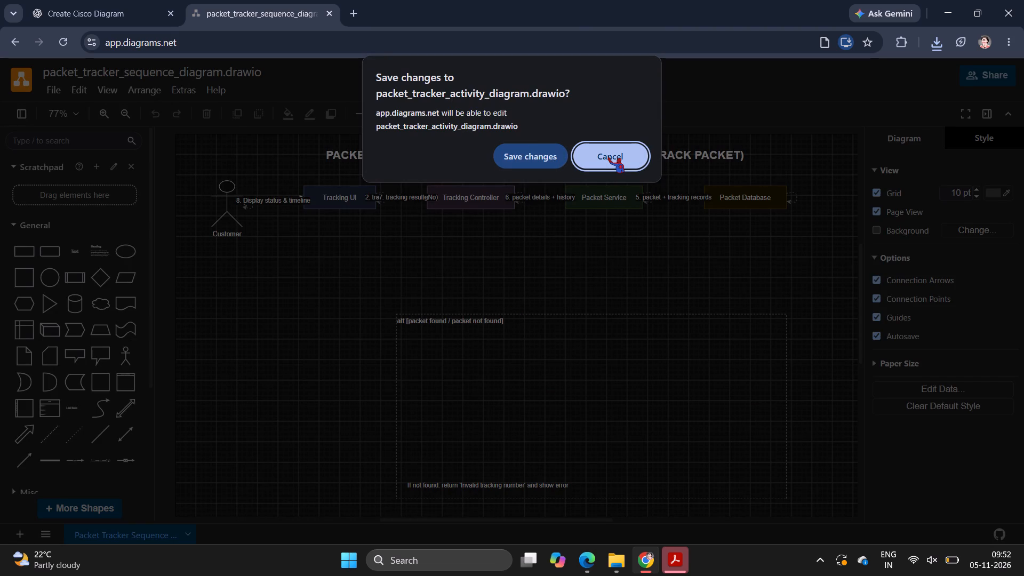
left_click(608, 157)
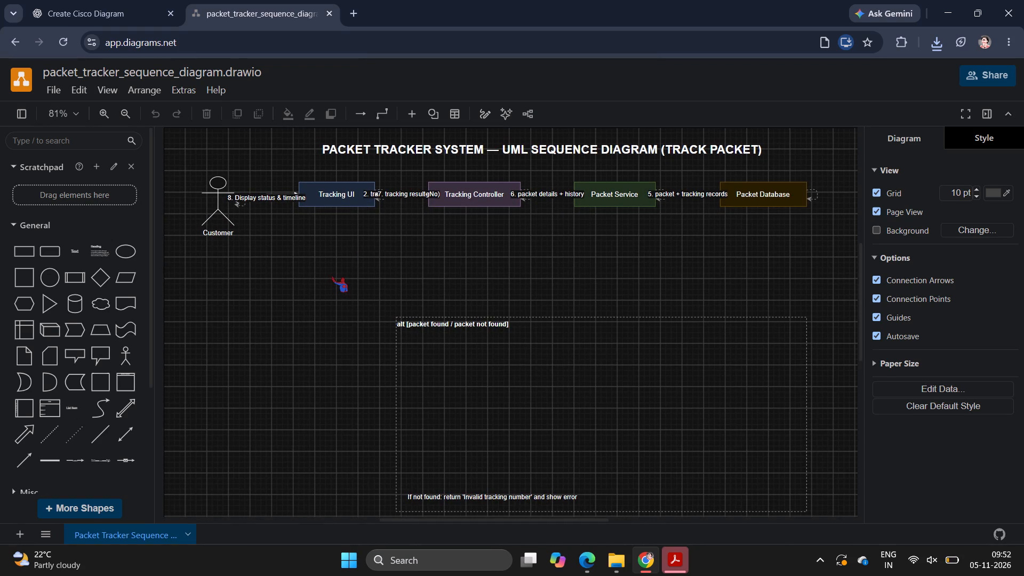
Search Google Images for "sequence diagram" in a new tab and look over the example layouts.
left_click(353, 13)
left_click(385, 261)
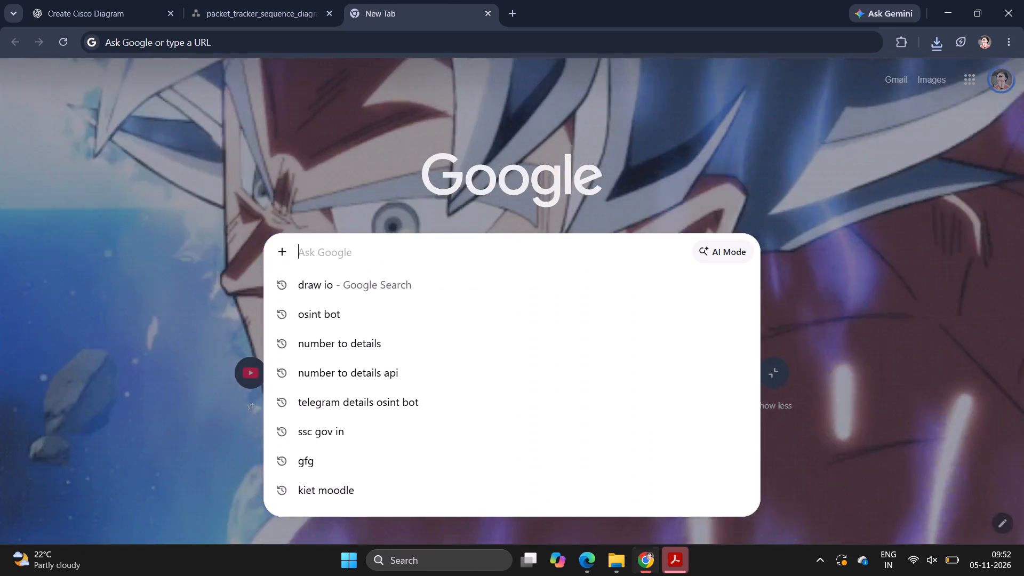
type("sequence di")
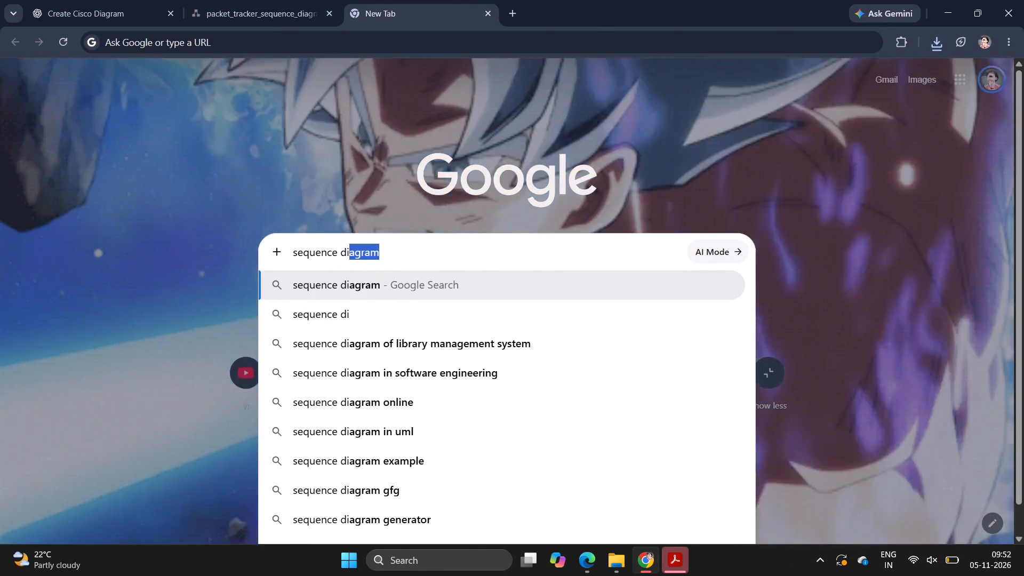
key("Return")
left_click(245, 129)
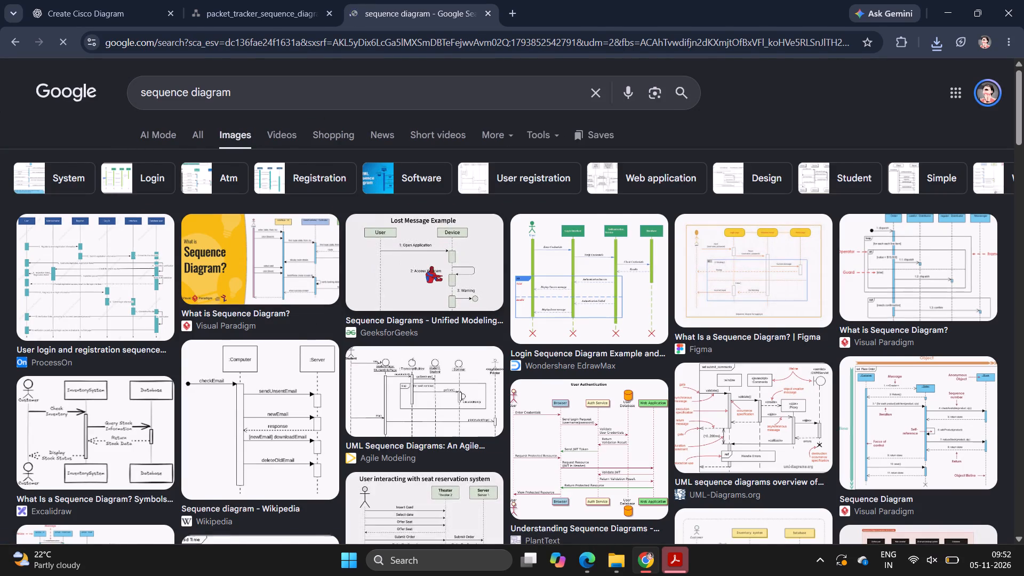
scroll(429, 268, "down", 1)
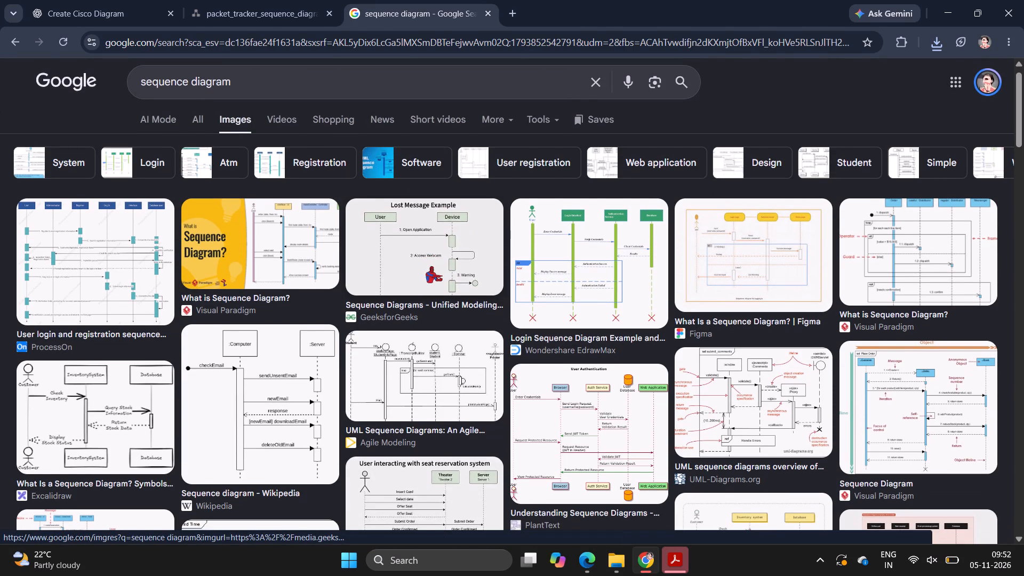
Return to draw.io, raise the Tracking UI box slightly above its row and move the Customer actor below it to the left.
left_click(315, 0)
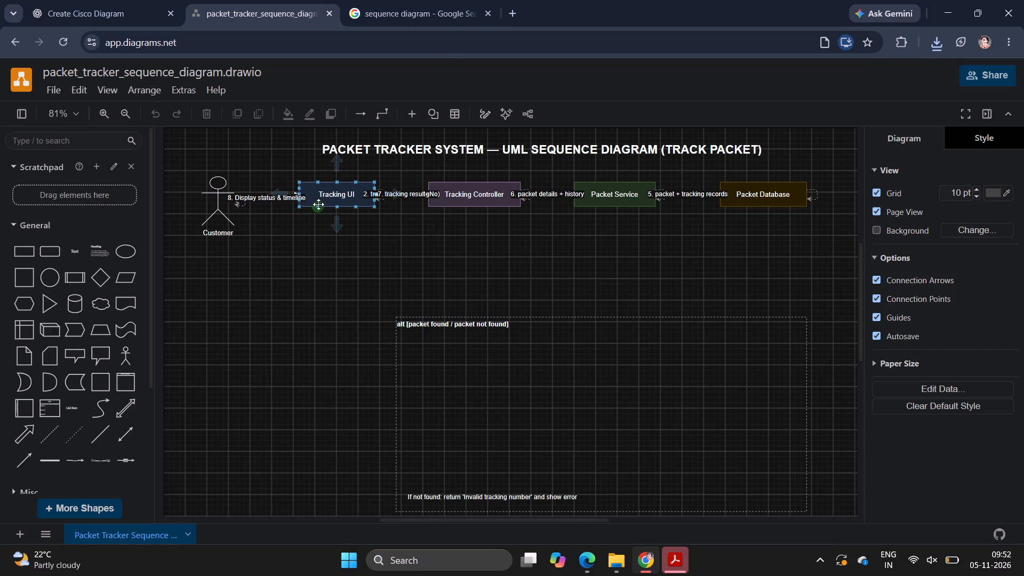
left_click_drag(339, 197, 348, 232)
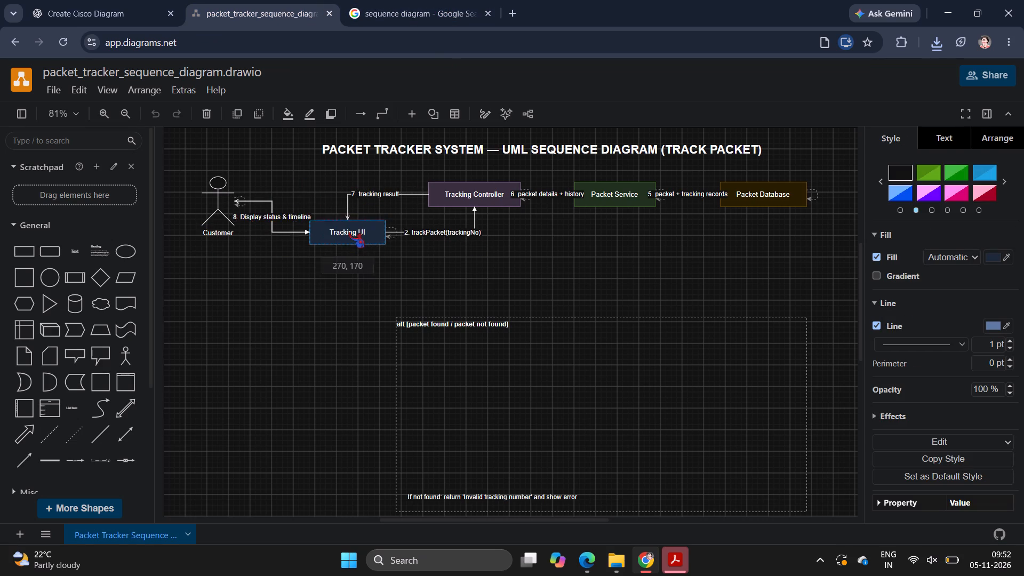
left_click_drag(348, 232, 347, 176)
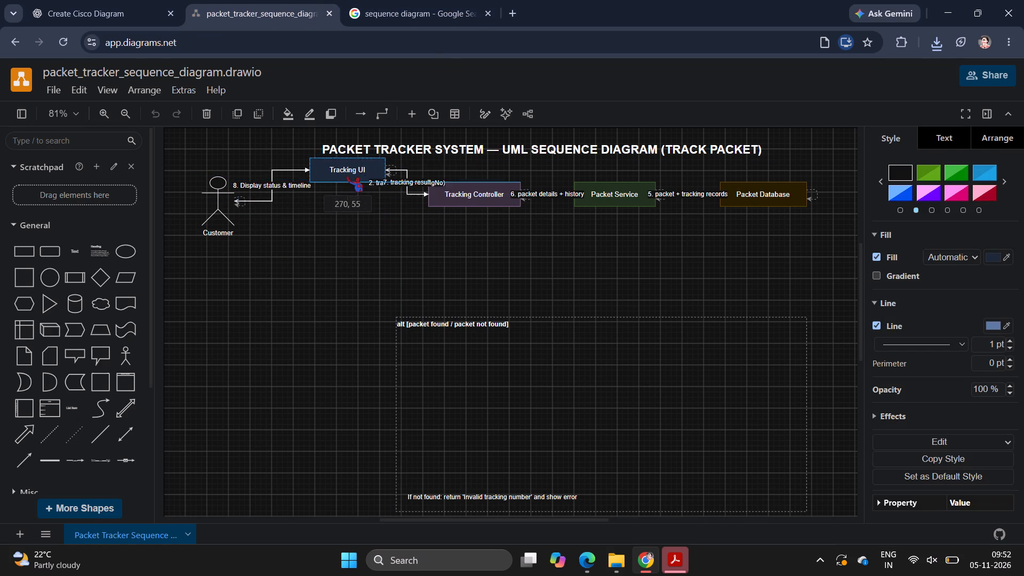
left_click_drag(347, 176, 341, 179)
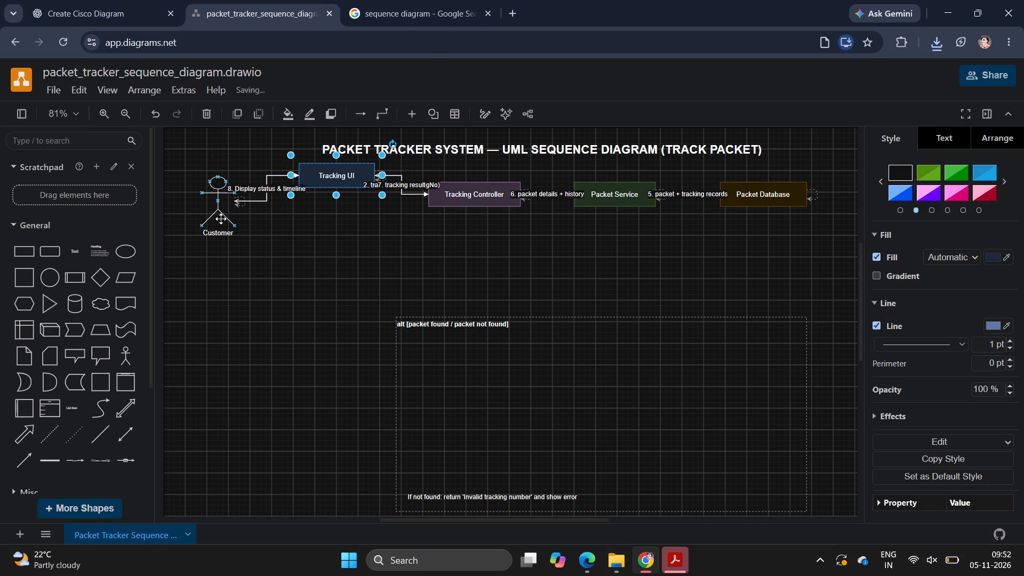
left_click_drag(221, 219, 201, 259)
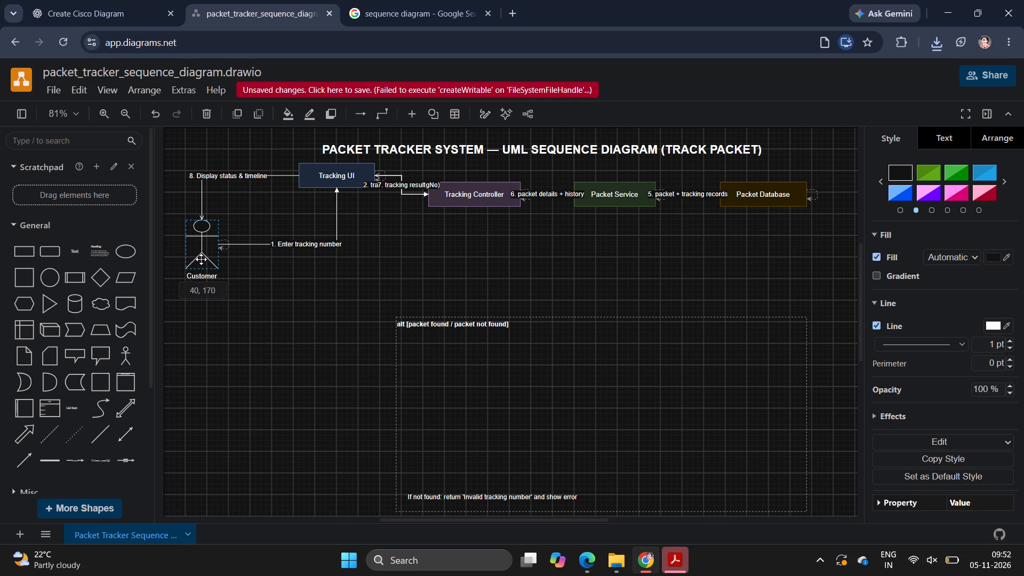
left_click_drag(201, 259, 198, 262)
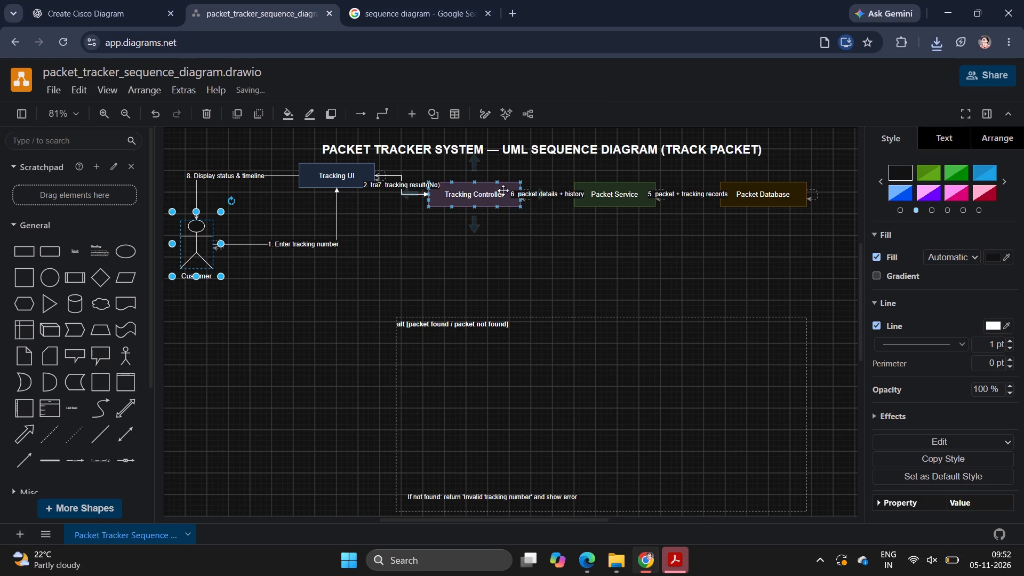
Shift the Tracking Controller box slightly toward Packet Service and allow draw.io to save changes to packet_tracker_sequence_diagram.drawio.
left_click_drag(501, 199, 529, 241)
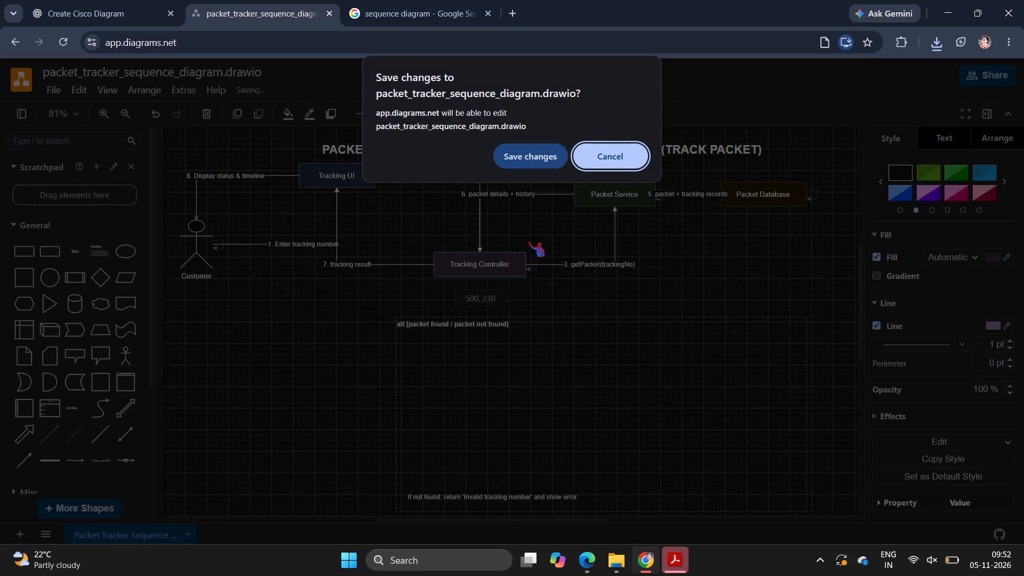
left_click_drag(529, 241, 532, 229)
left_click(538, 158)
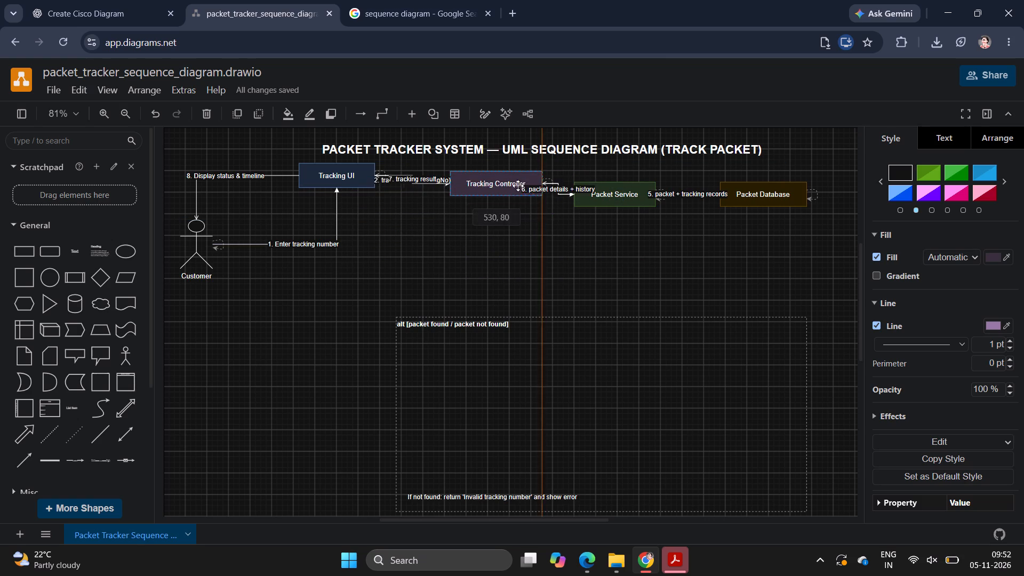
left_click(514, 199)
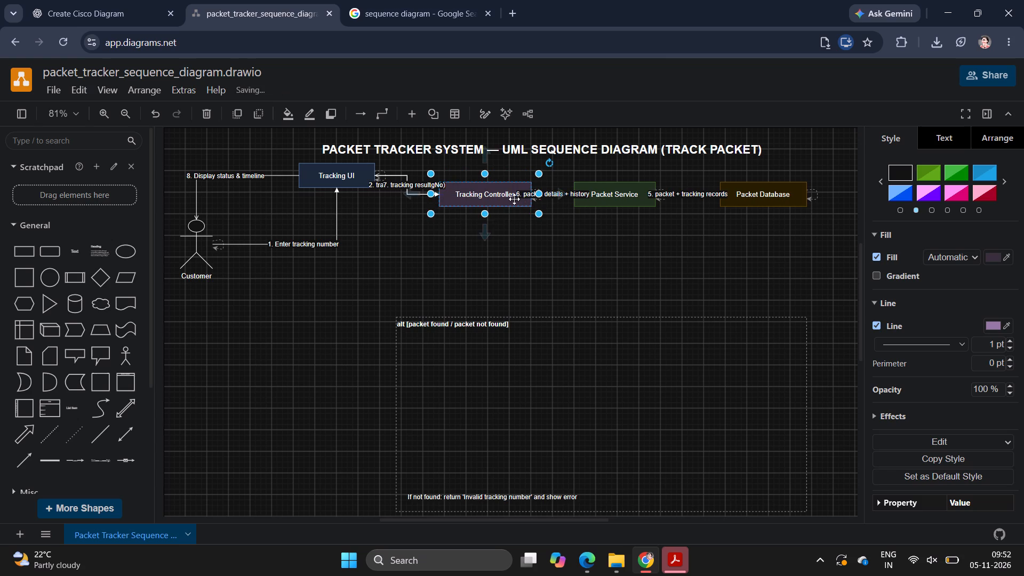
left_click_drag(514, 199, 509, 198)
left_click(509, 198)
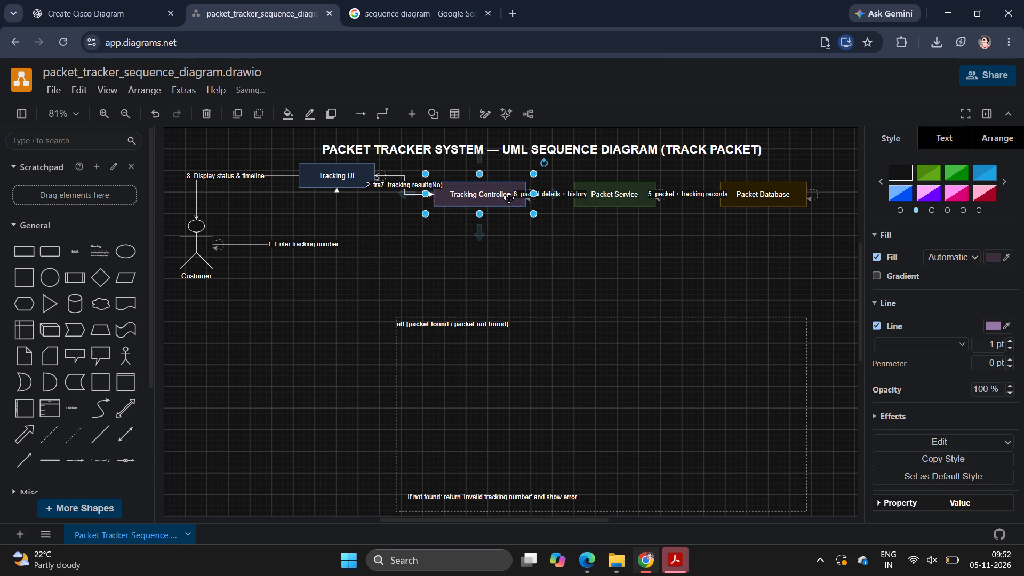
key("Escape")
Move the Packet Service box down between Tracking Controller and Packet Database, and move Packet Database outward to about 1110, 65, level with Tracking UI.
left_click_drag(595, 199, 612, 238)
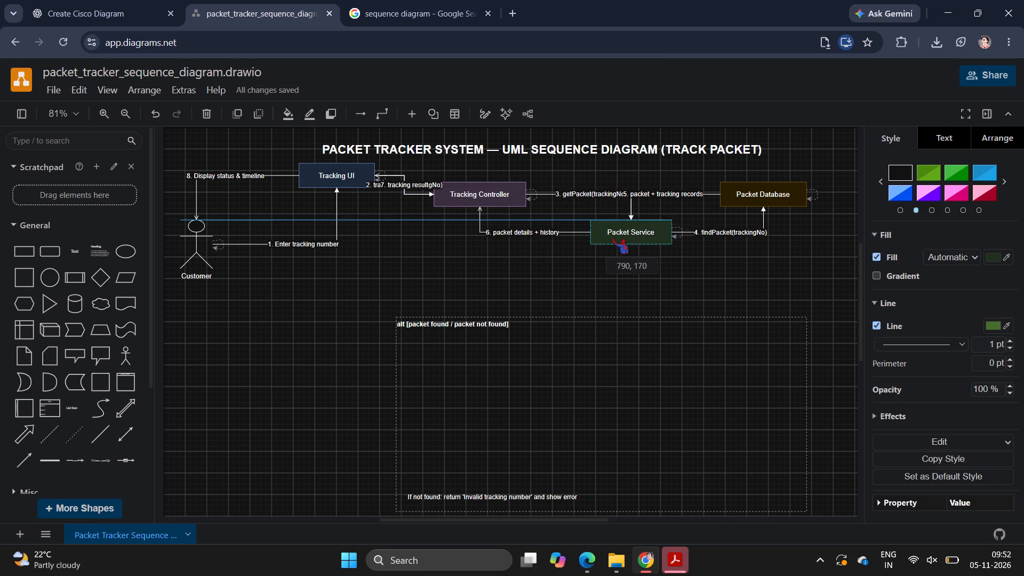
left_click_drag(612, 238, 619, 238)
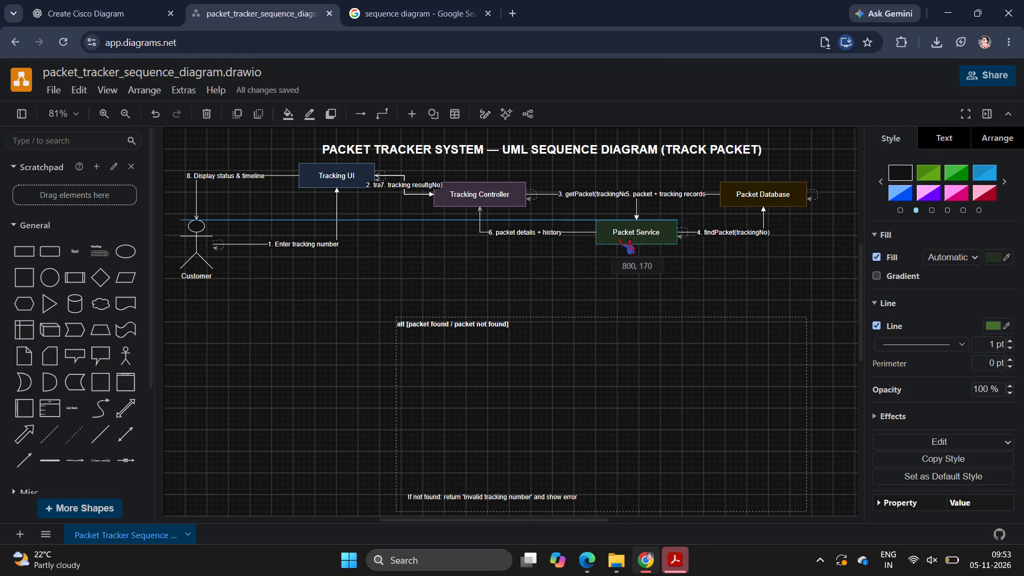
left_click_drag(619, 238, 649, 255)
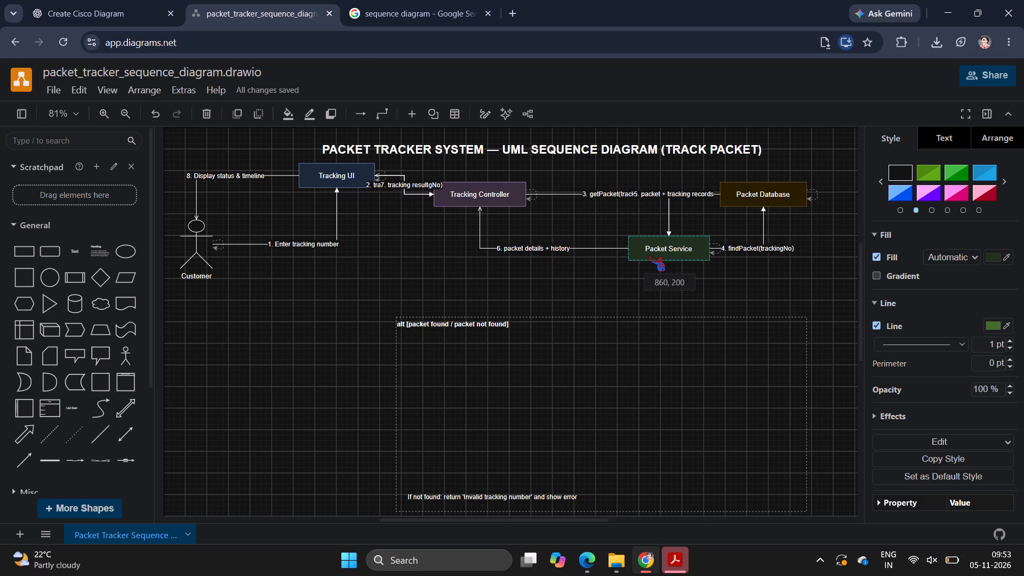
left_click_drag(649, 255, 651, 261)
left_click_drag(757, 195, 794, 188)
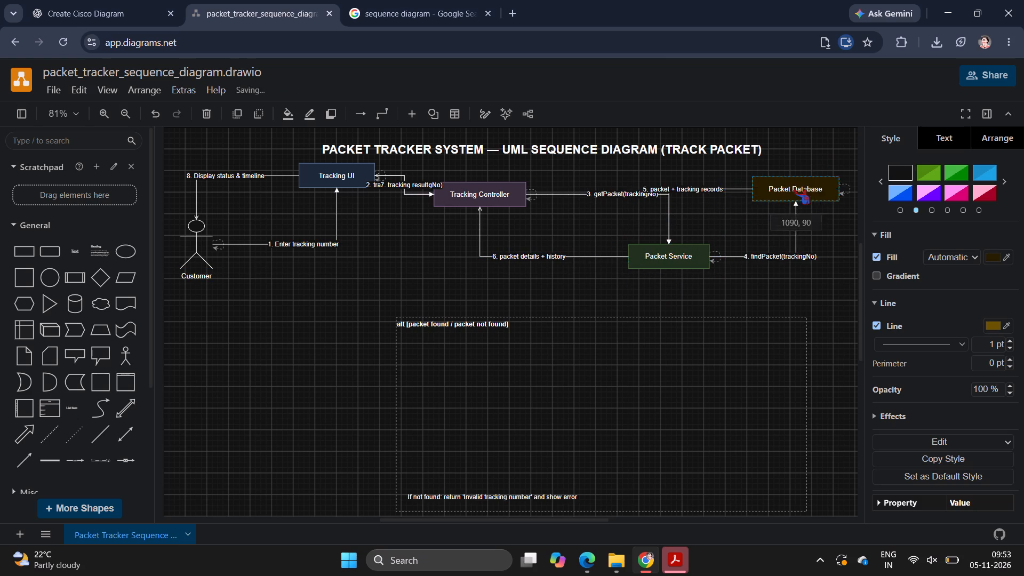
left_click_drag(794, 188, 797, 173)
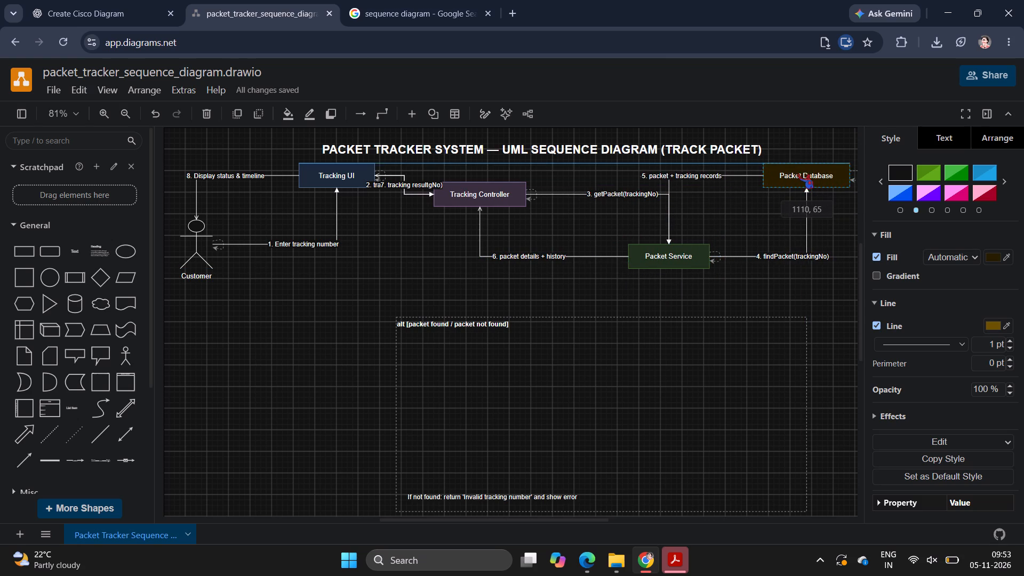
Nudge Packet Database slightly up and inward, and place Tracking Controller between Tracking UI and Packet Service, vertically between their rows.
left_click_drag(797, 173, 791, 172)
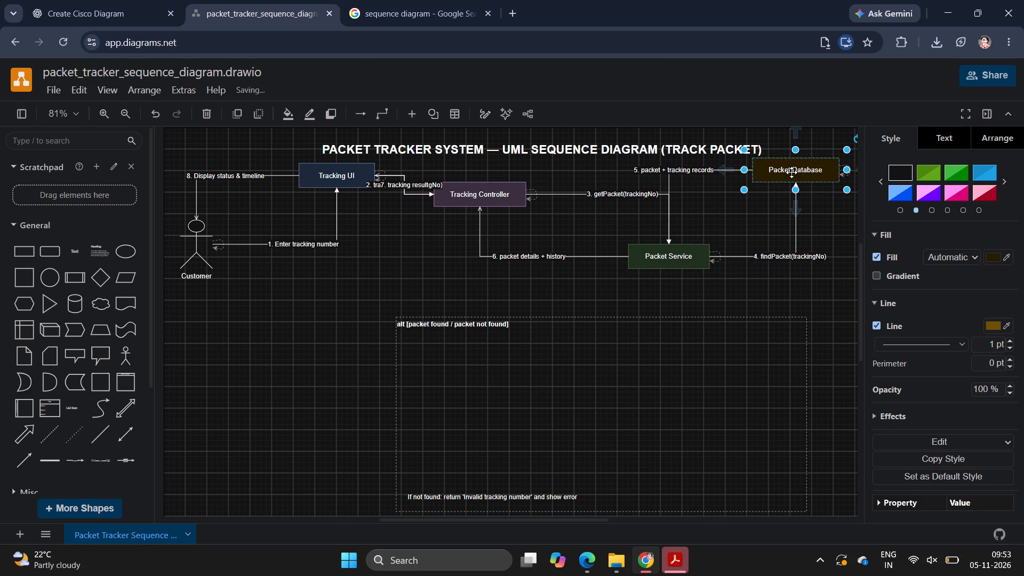
left_click(813, 298)
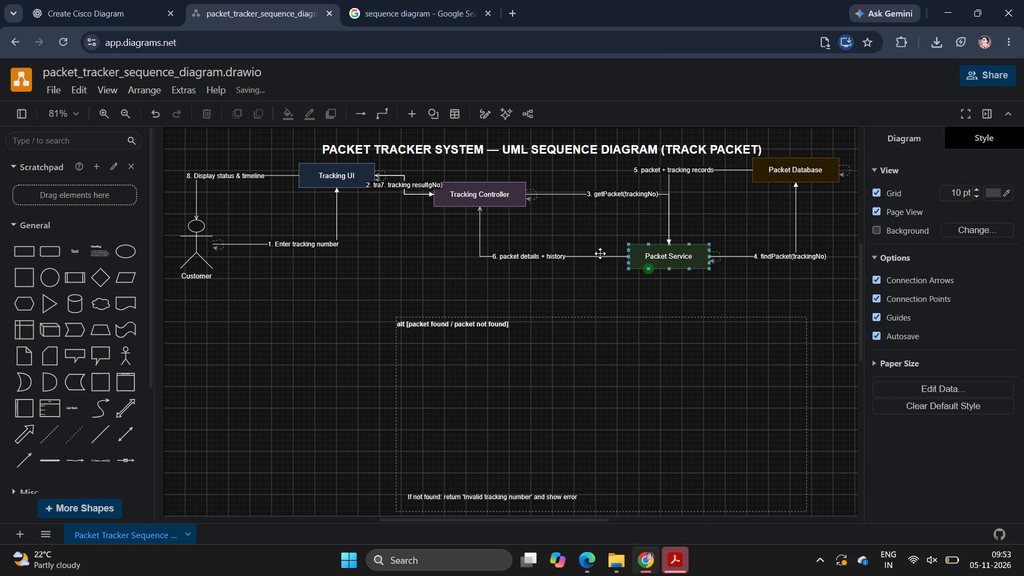
left_click_drag(466, 194, 491, 172)
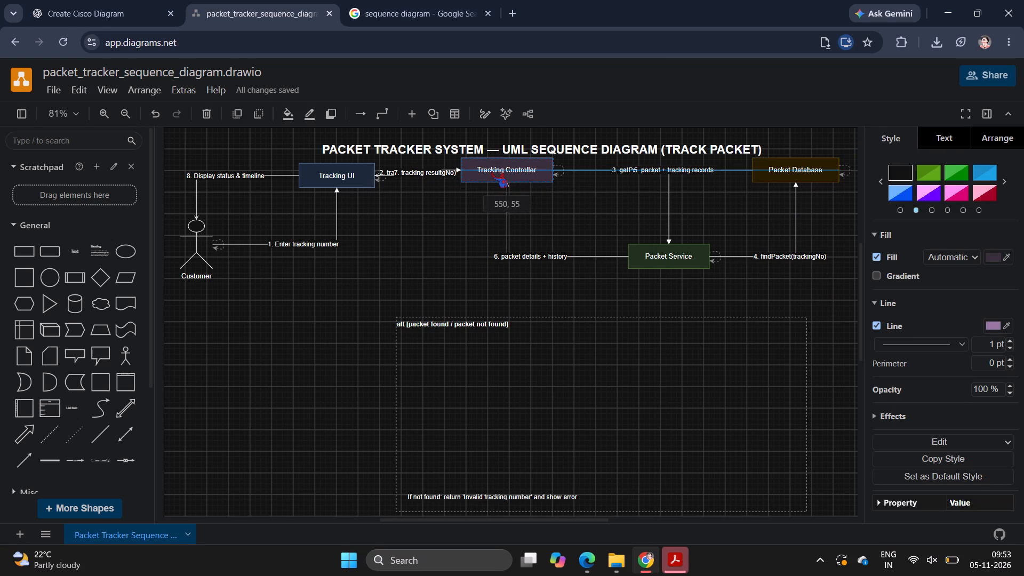
left_click_drag(491, 172, 498, 251)
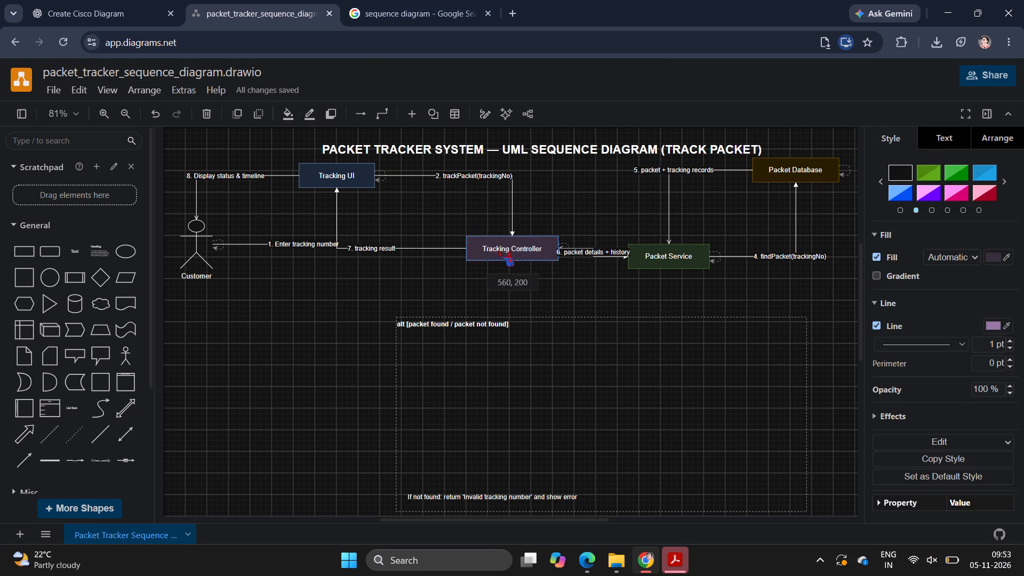
left_click_drag(498, 251, 495, 213)
left_click(442, 270)
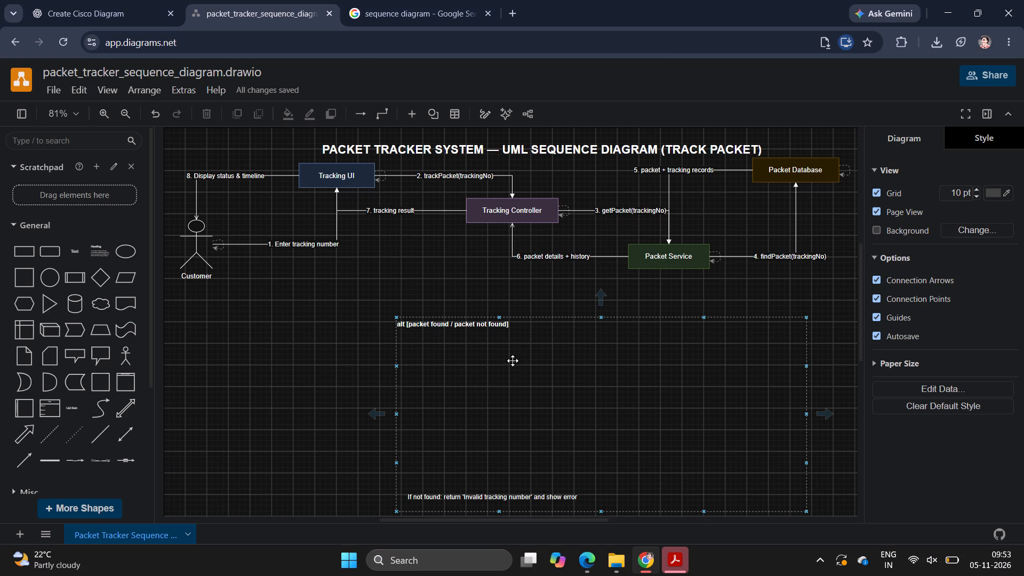
Shift the dashed alt [packet found / packet not found] frame slightly up and to the left.
left_click_drag(572, 451, 570, 449)
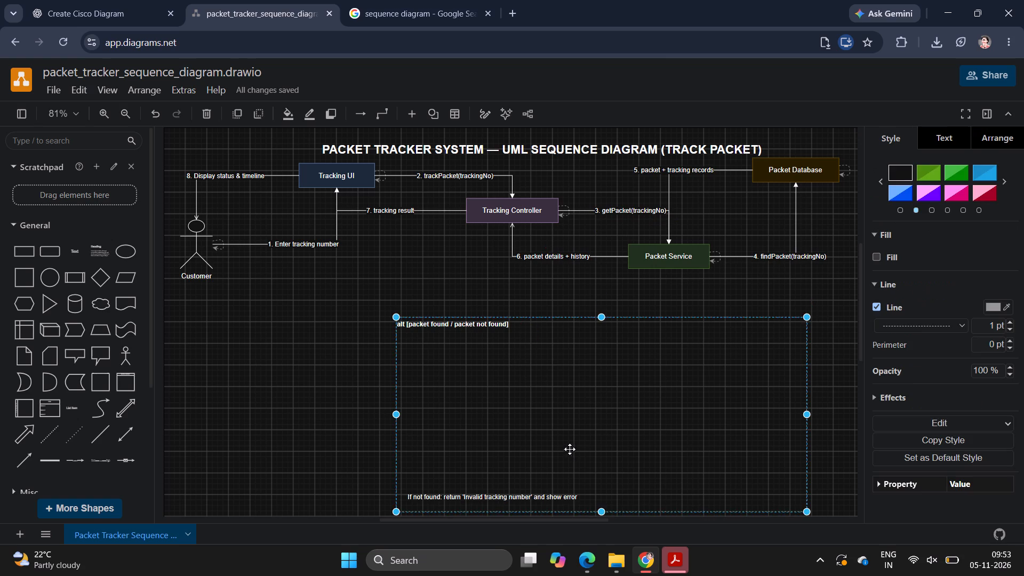
left_click_drag(570, 449, 551, 443)
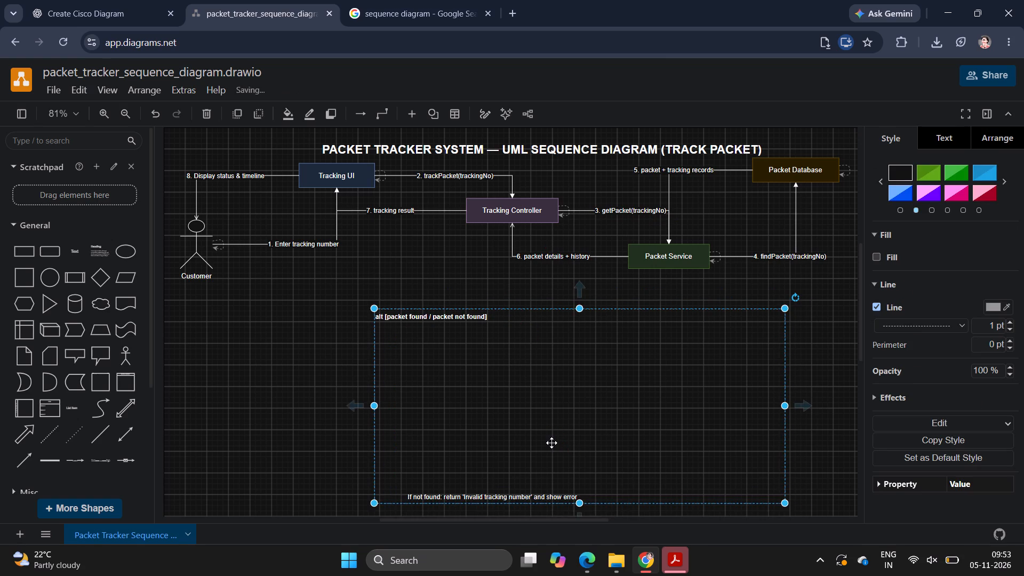
left_click(321, 390)
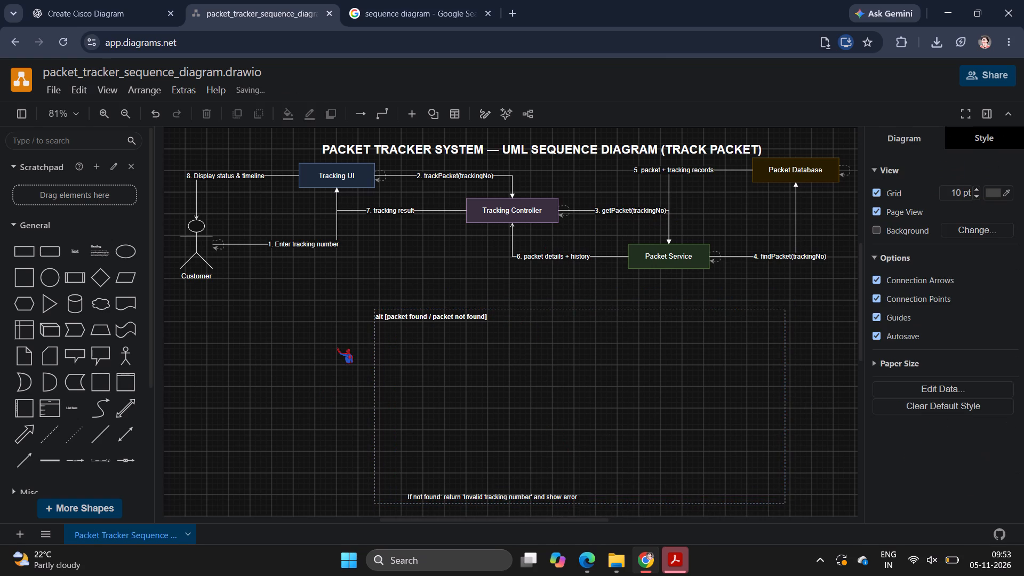
Export the diagram to the device as packet_tracker_sequence_diagram.drawio.pdf and dismiss the Acrobat preview.
left_click(54, 92)
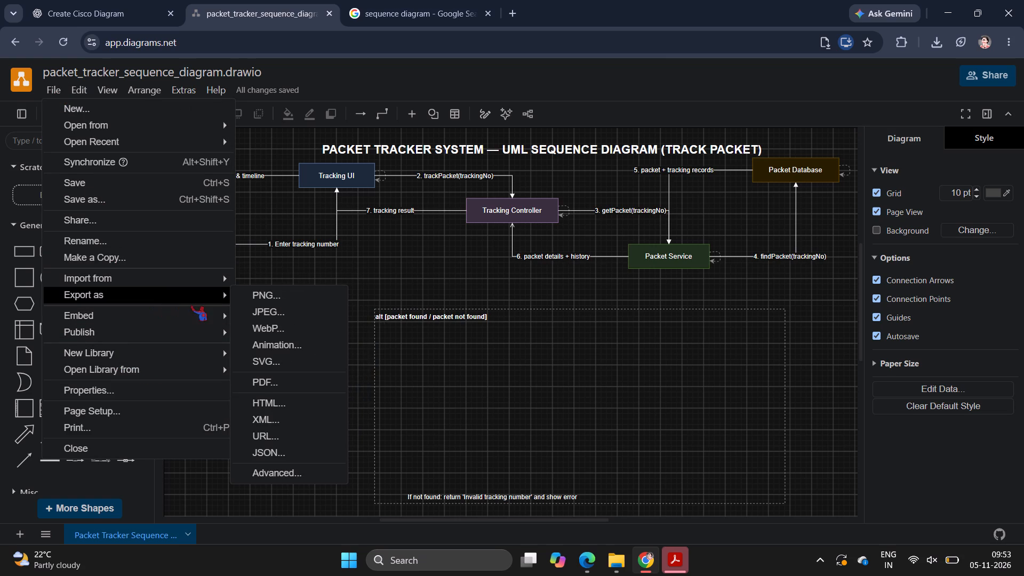
left_click(285, 378)
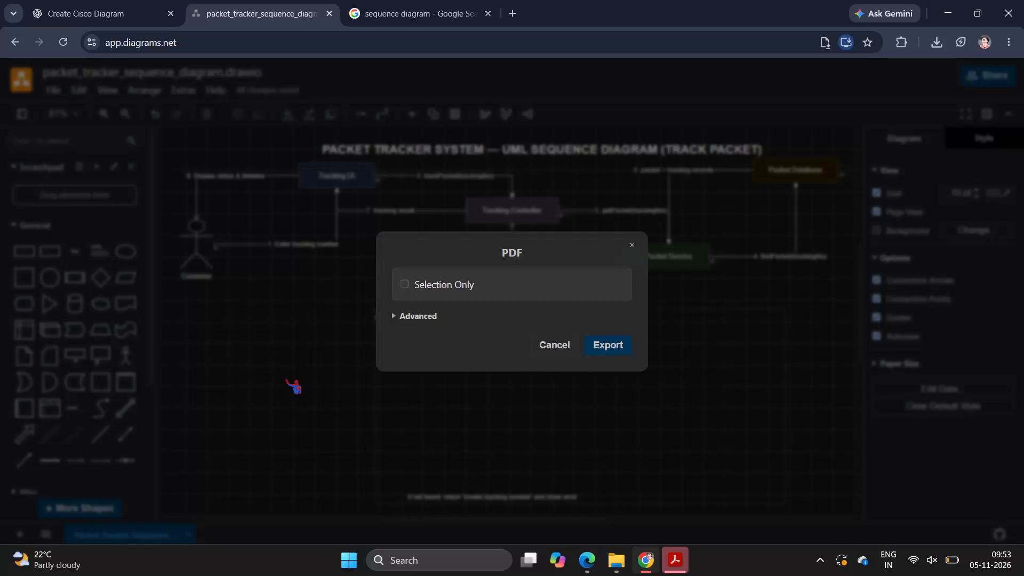
left_click(599, 337)
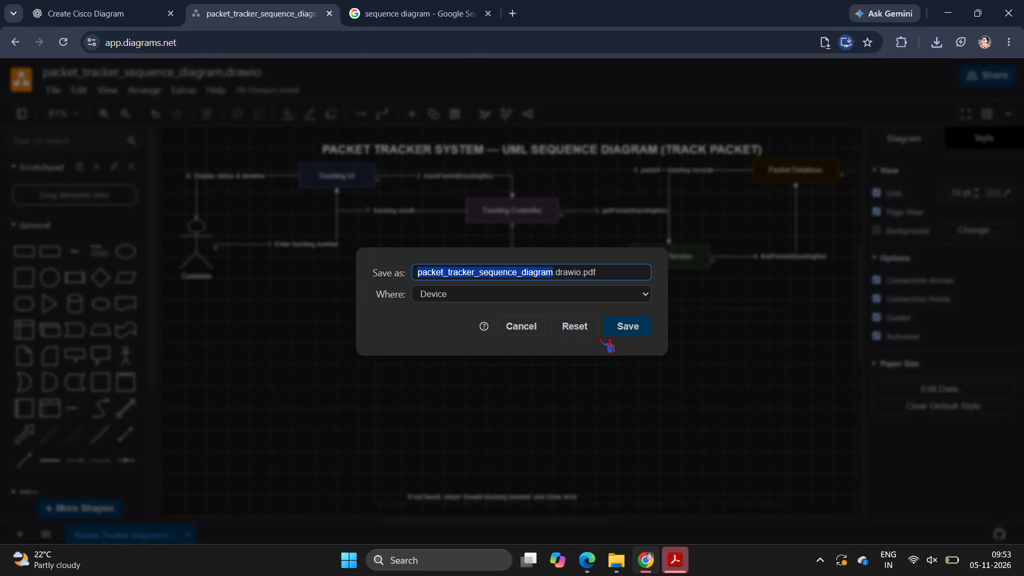
left_click(617, 333)
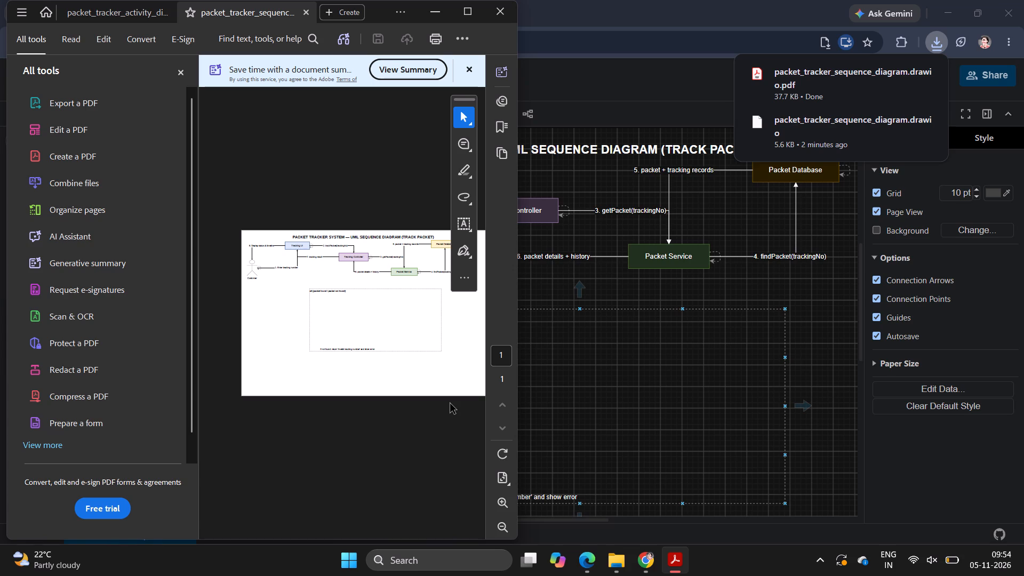
left_click(430, 5)
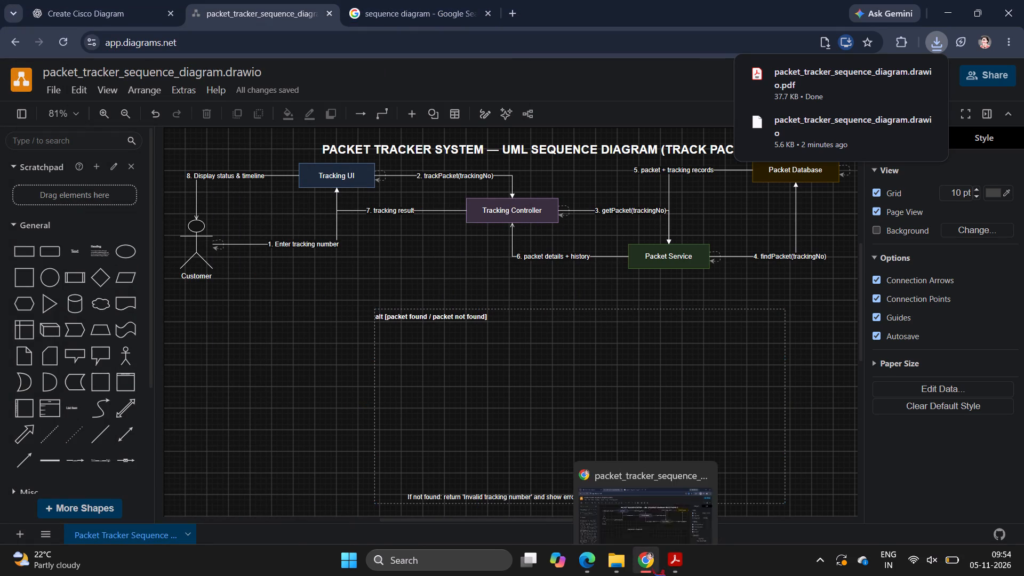
Switch to the KIET LMS in Edge, start a submission for Lab 5: Draw Sequence Diagram, and accept the own-work declaration.
left_click(607, 509)
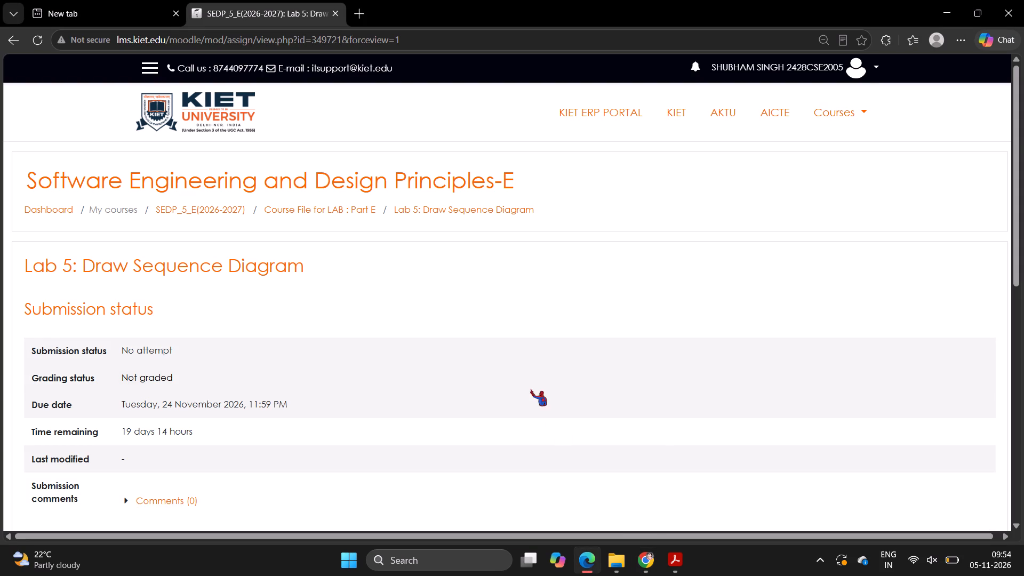
scroll(531, 390, "down", 2)
left_click(524, 386)
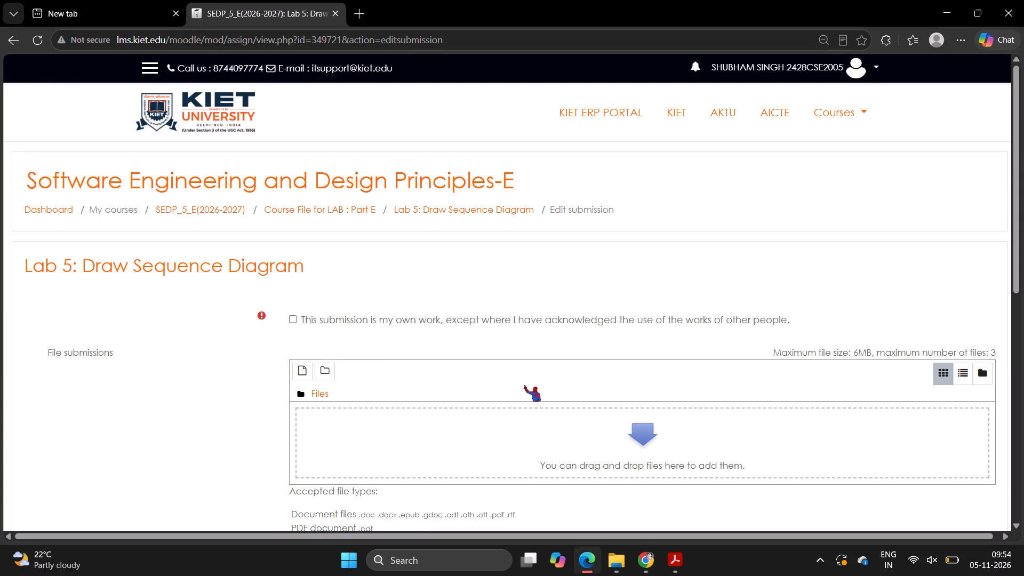
left_click(289, 318)
left_click(294, 322)
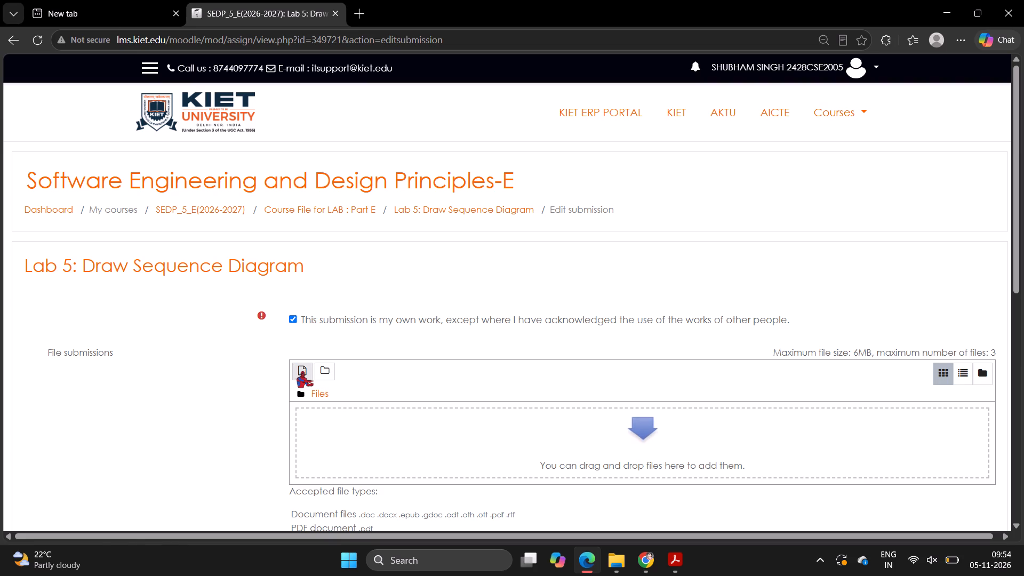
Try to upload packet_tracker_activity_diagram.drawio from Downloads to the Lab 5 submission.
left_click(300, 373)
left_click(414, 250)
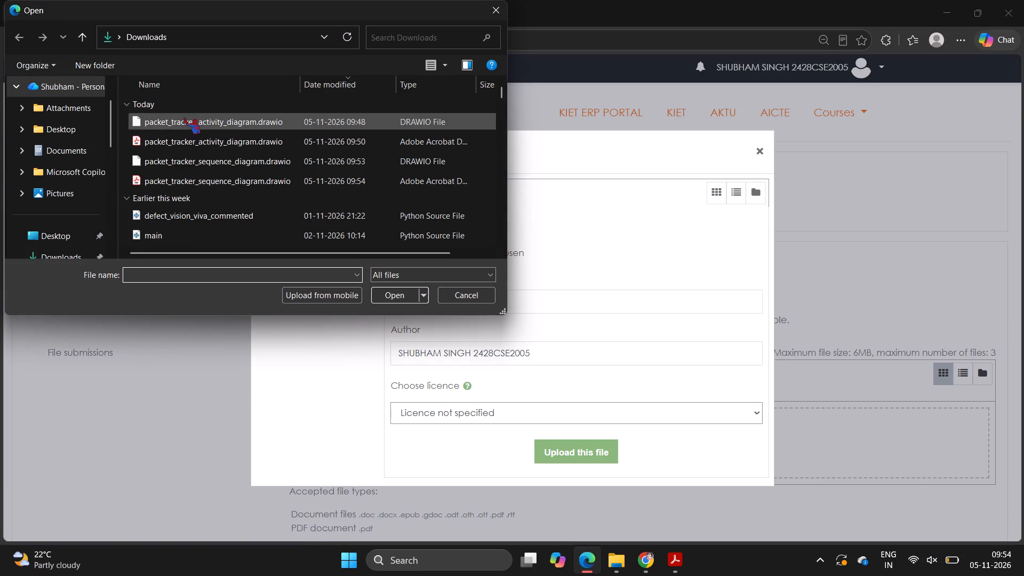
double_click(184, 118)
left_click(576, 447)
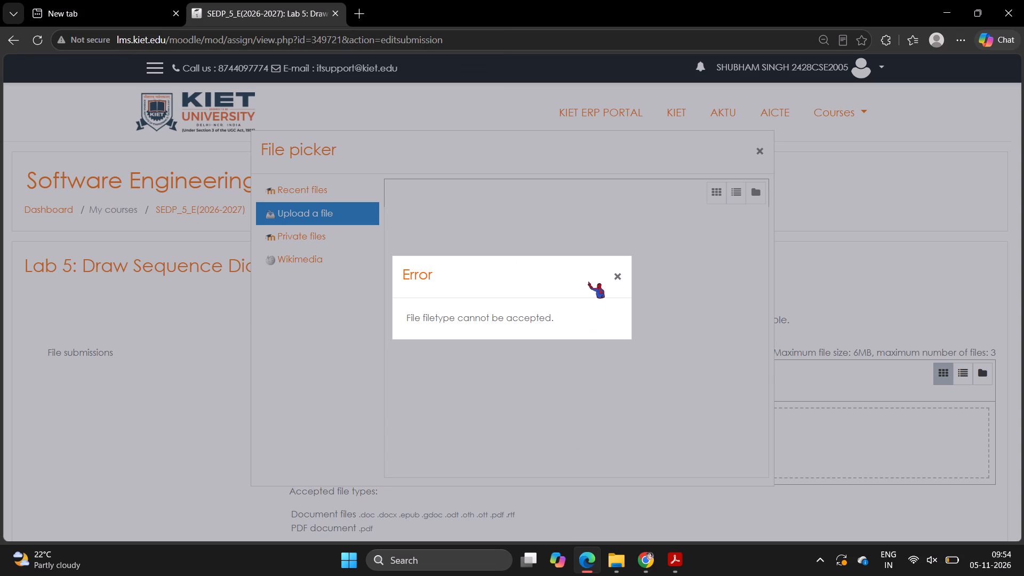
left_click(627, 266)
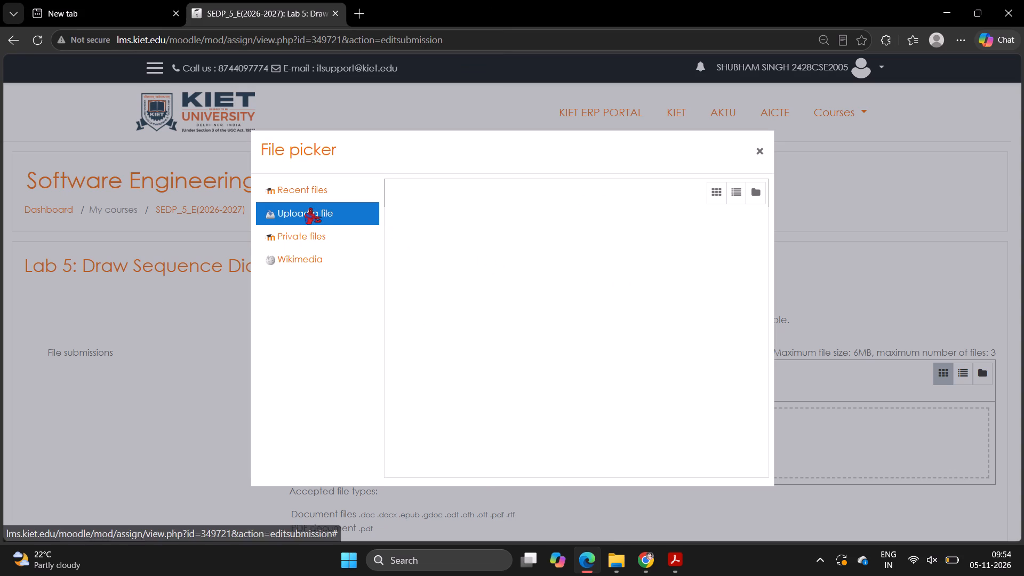
Upload packet_tracker_sequence_diagram.drawio.pdf from Downloads to the Lab 5 submission and save the changes.
left_click(308, 210)
left_click(422, 252)
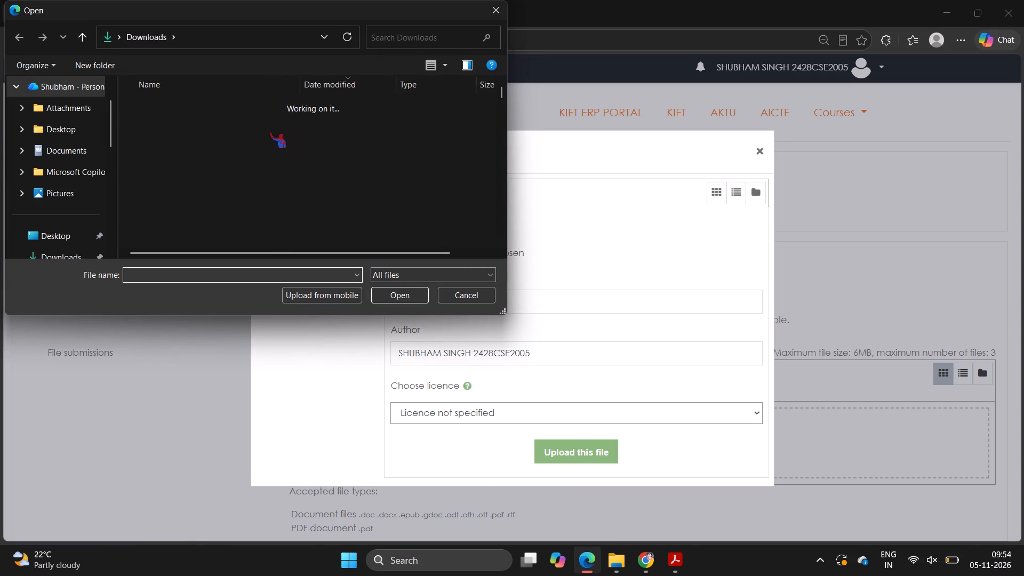
double_click(227, 115)
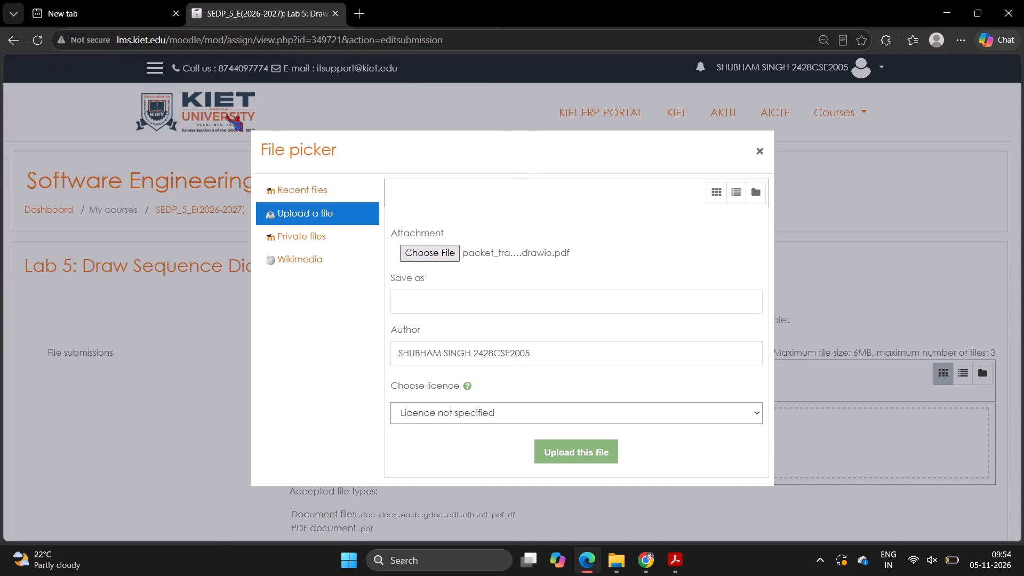
left_click(584, 452)
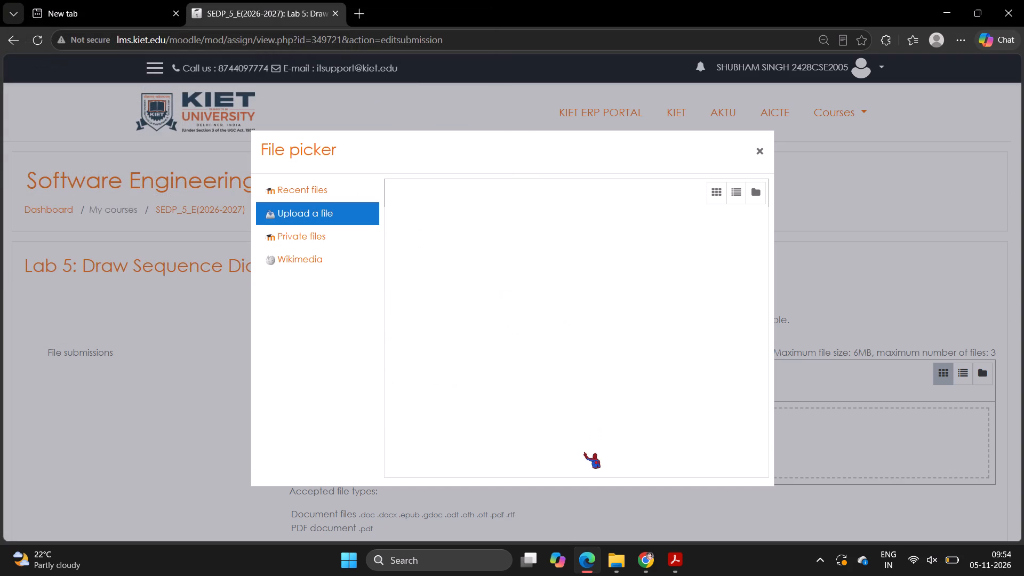
scroll(584, 452, "down", 2)
left_click(329, 366)
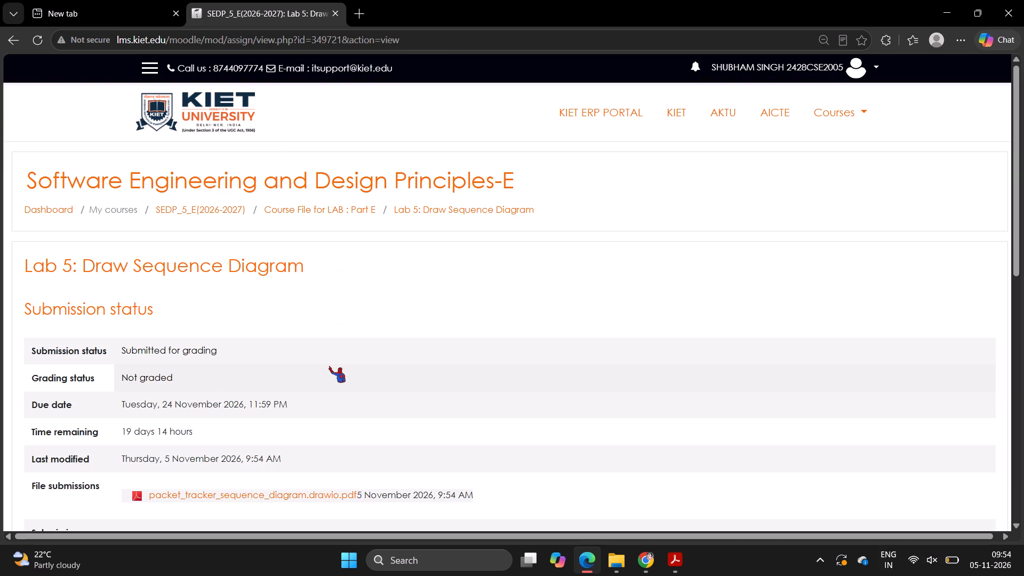
Review the Lab 5 submission details and go to the LAB 6: Draw System Architecture Diagram assignment.
scroll(447, 406, "down", 4)
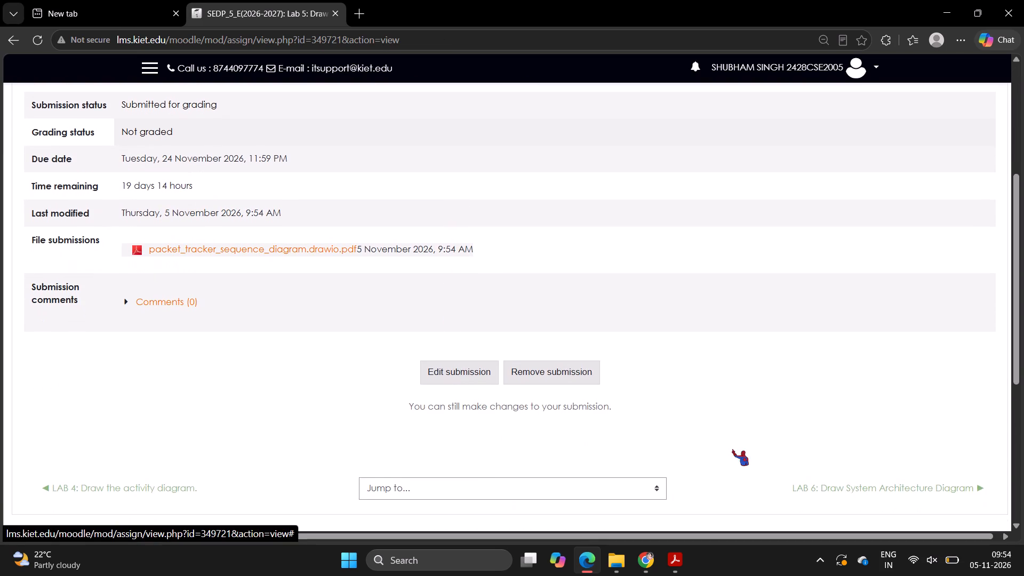
scroll(732, 450, "down", 1)
left_click(870, 446)
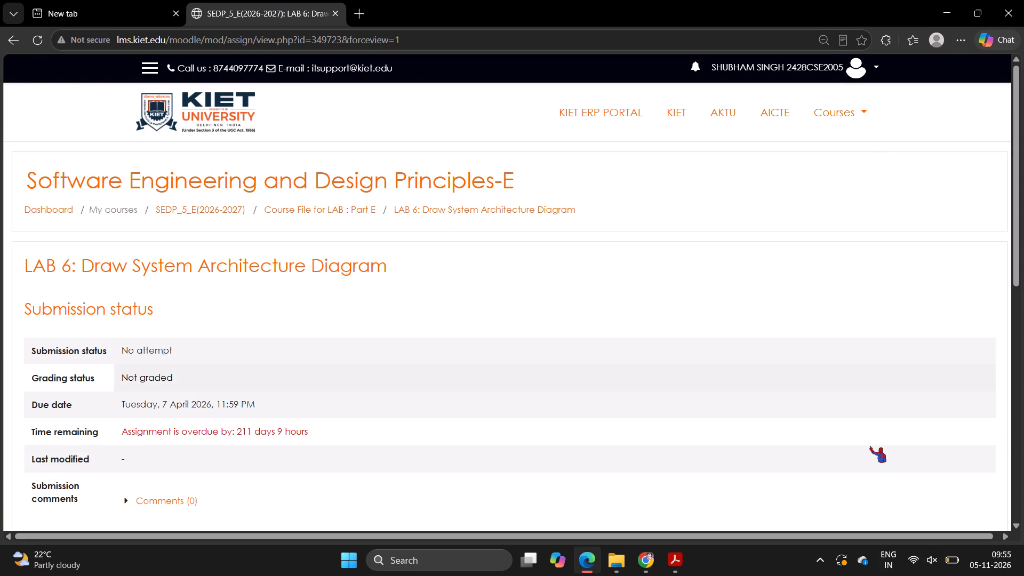
scroll(577, 382, "down", 2)
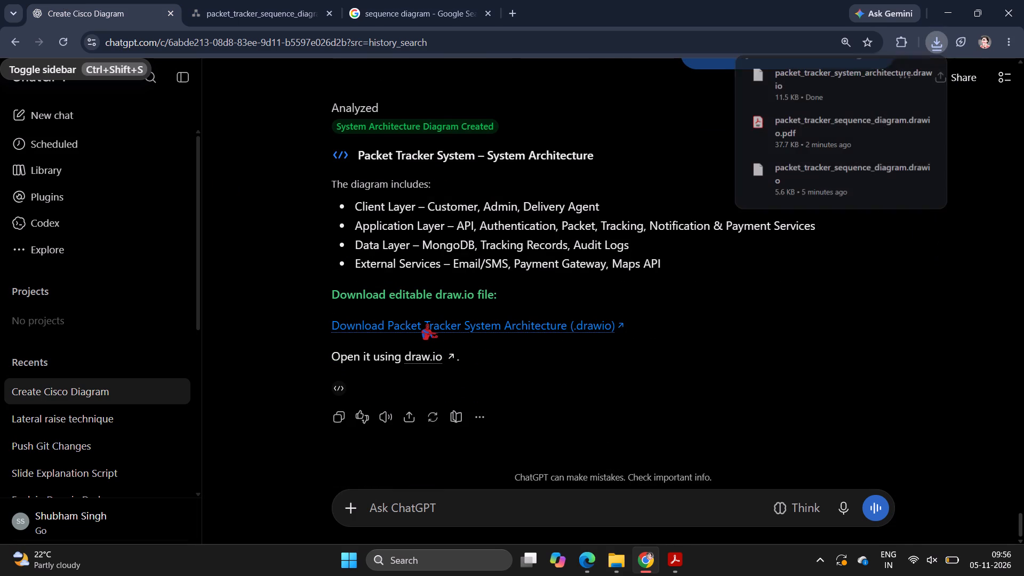
Switch to the diagrams.net tab and open packet_tracker_system_architecture.drawio from Downloads.
left_click(409, 0)
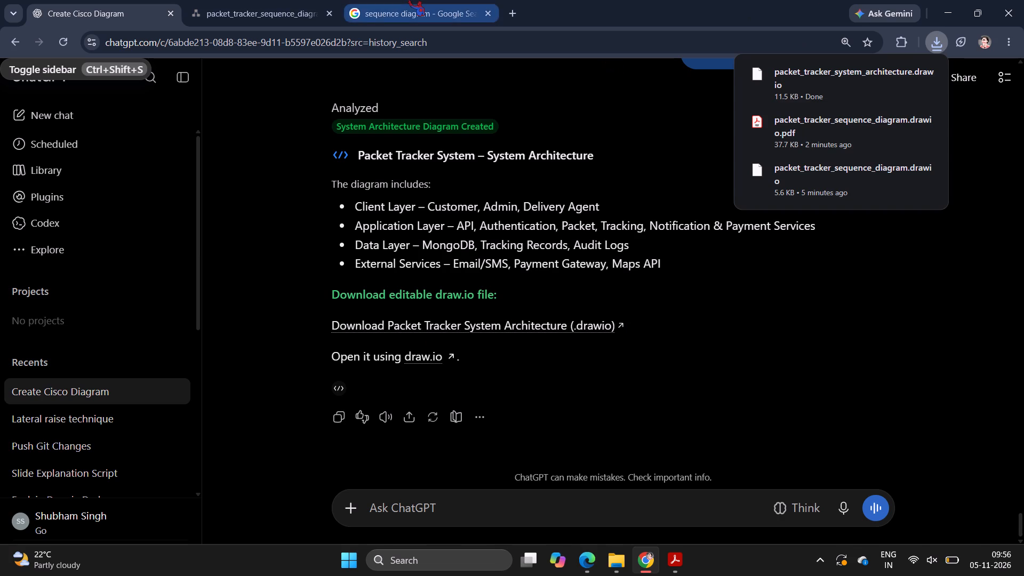
left_click(290, 0)
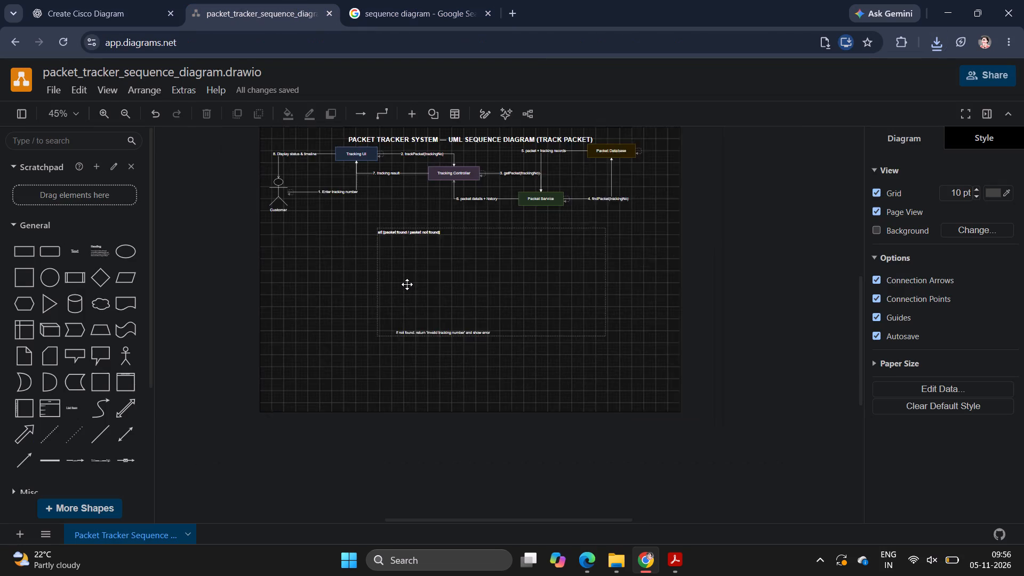
left_click(46, 82)
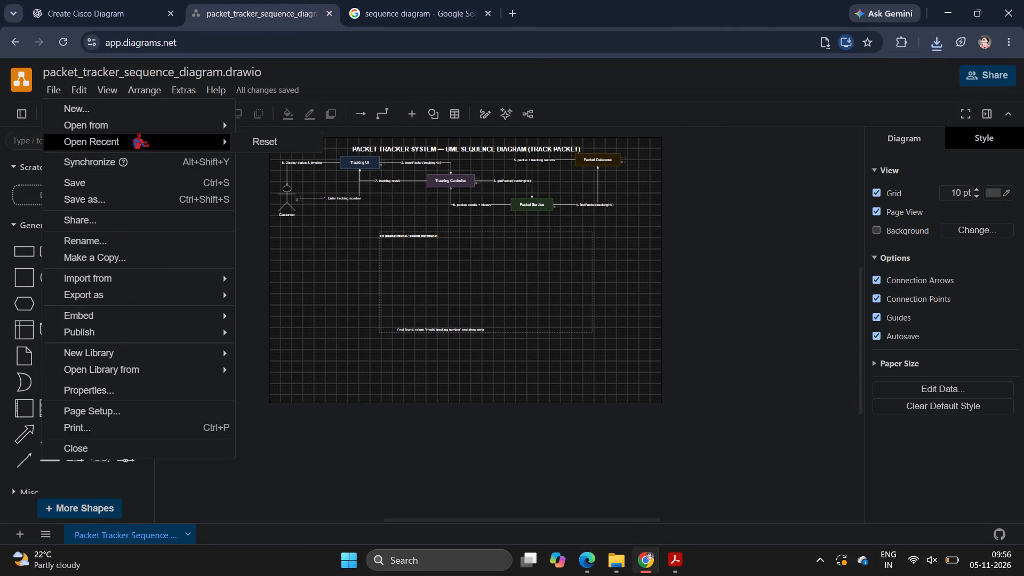
left_click(288, 234)
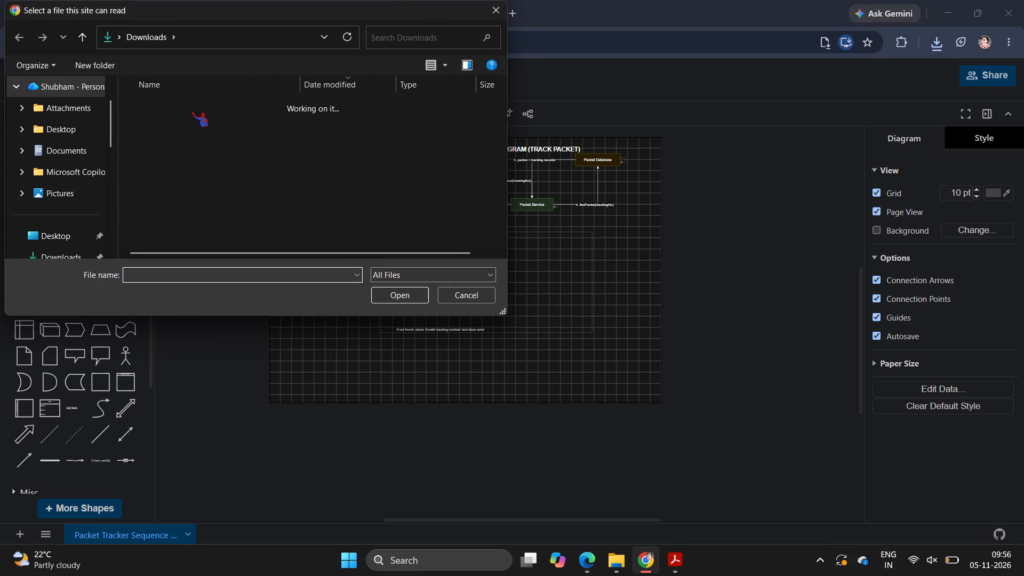
double_click(185, 127)
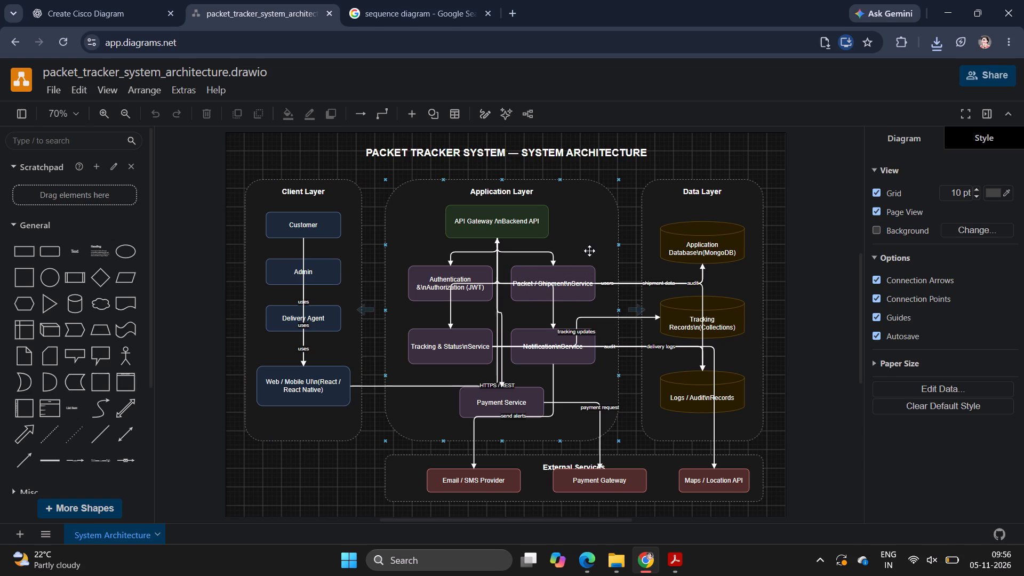
Move the Application Layer container slightly up and left to position 320, 80.
left_click_drag(580, 226, 572, 214)
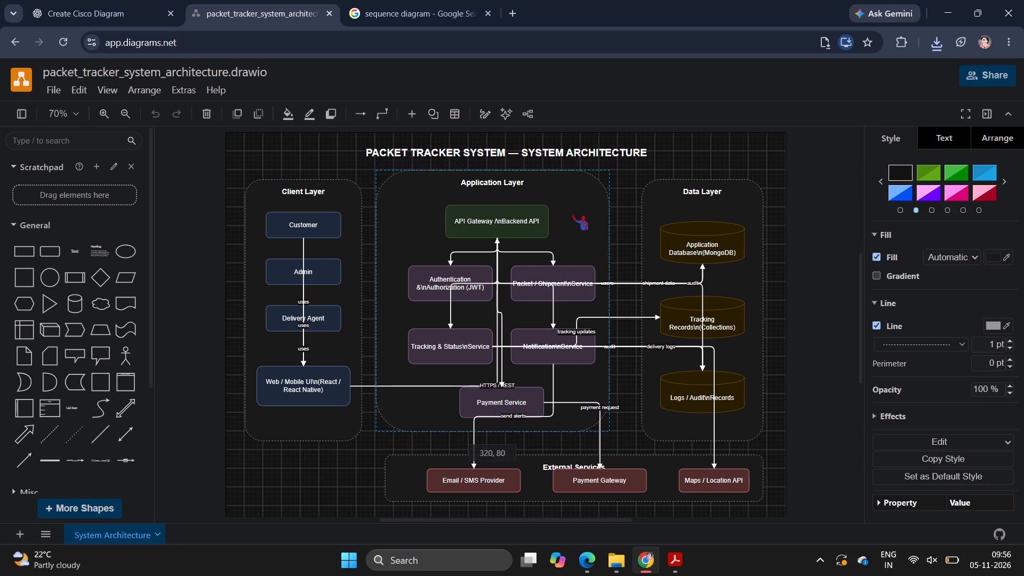
left_click_drag(572, 214, 571, 218)
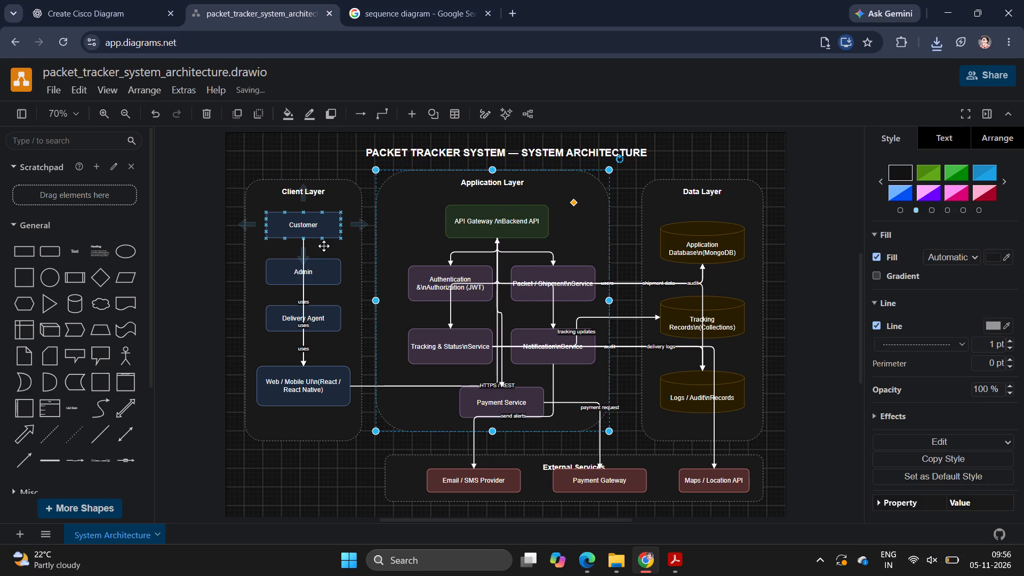
left_click(543, 144)
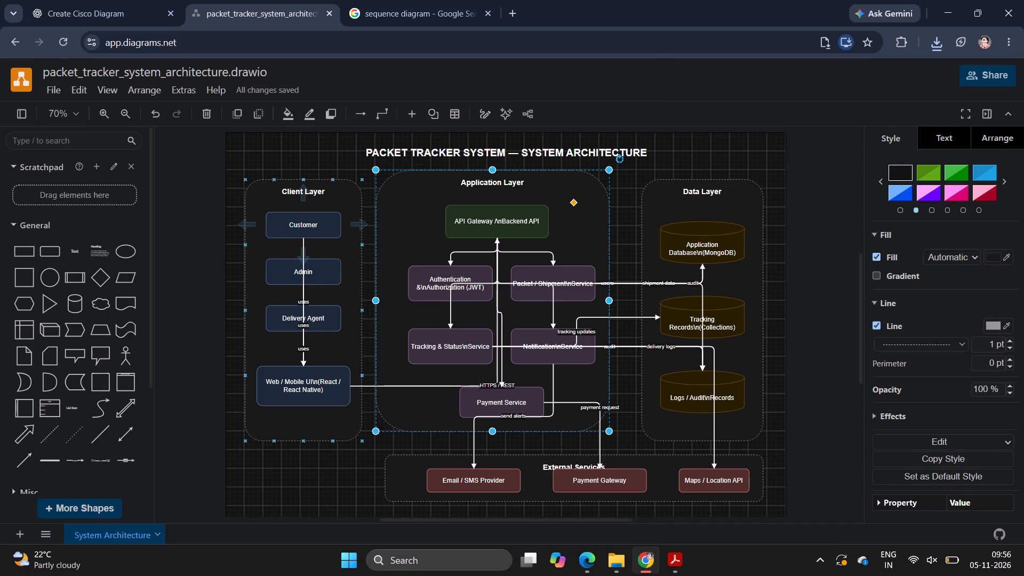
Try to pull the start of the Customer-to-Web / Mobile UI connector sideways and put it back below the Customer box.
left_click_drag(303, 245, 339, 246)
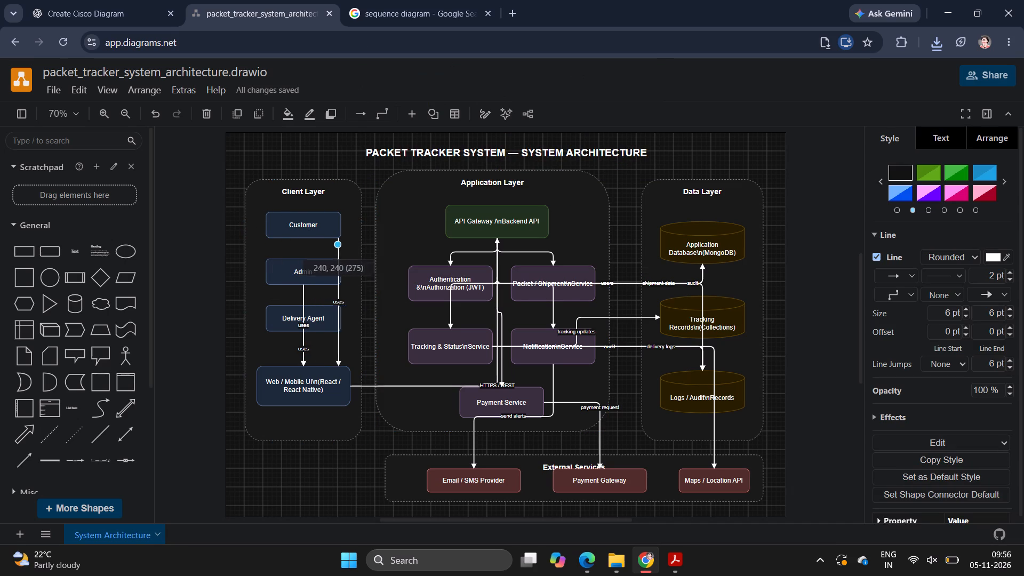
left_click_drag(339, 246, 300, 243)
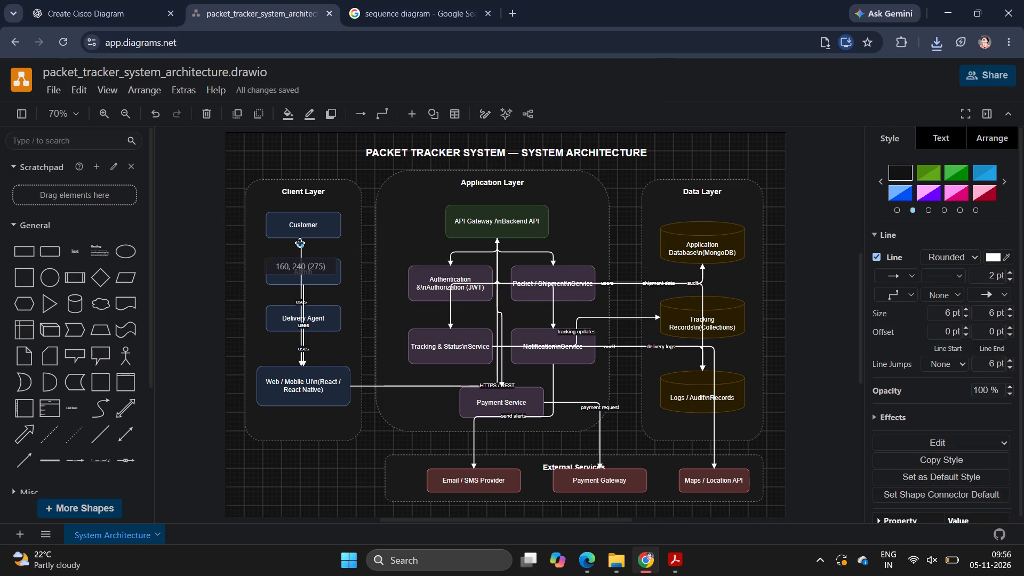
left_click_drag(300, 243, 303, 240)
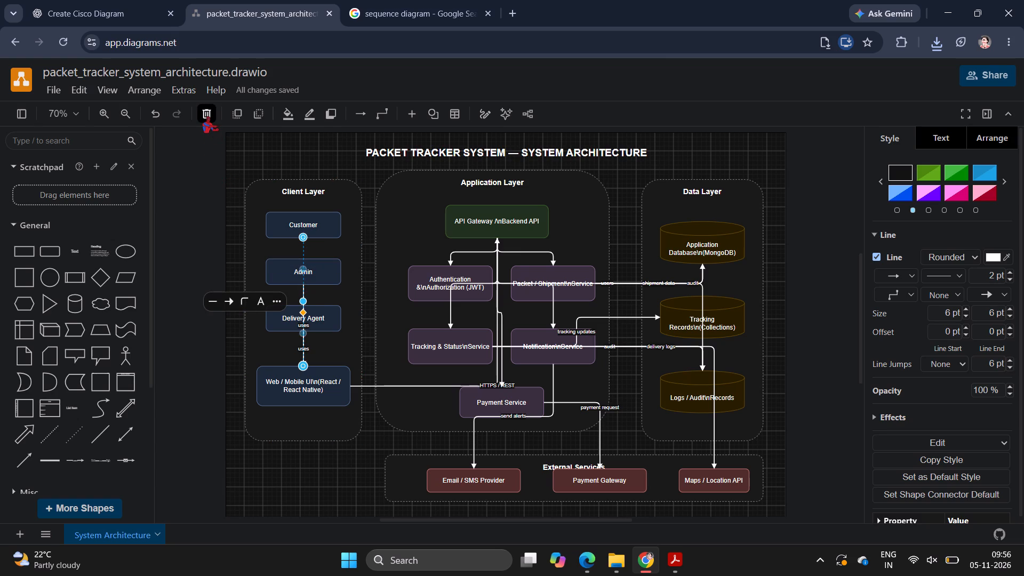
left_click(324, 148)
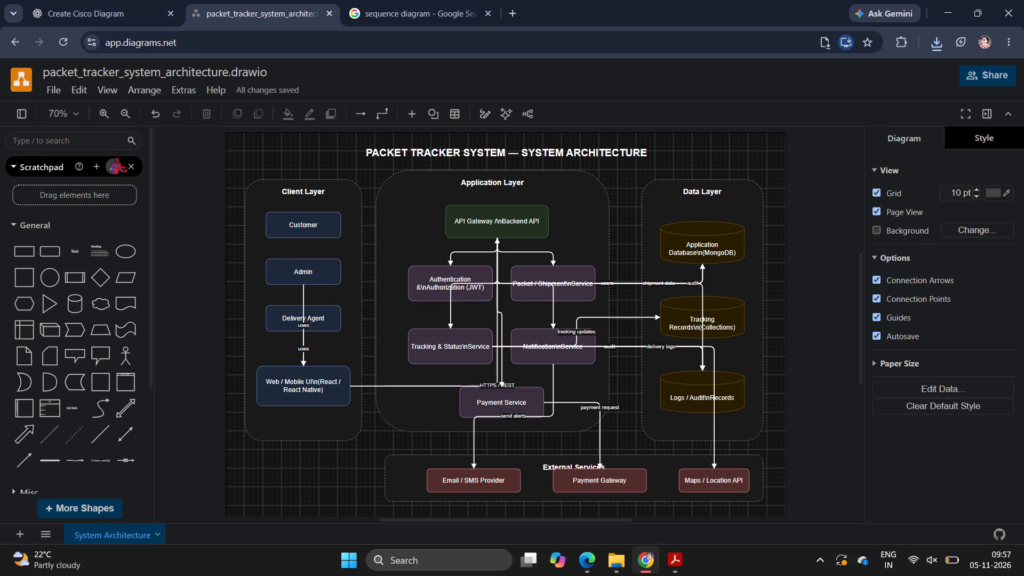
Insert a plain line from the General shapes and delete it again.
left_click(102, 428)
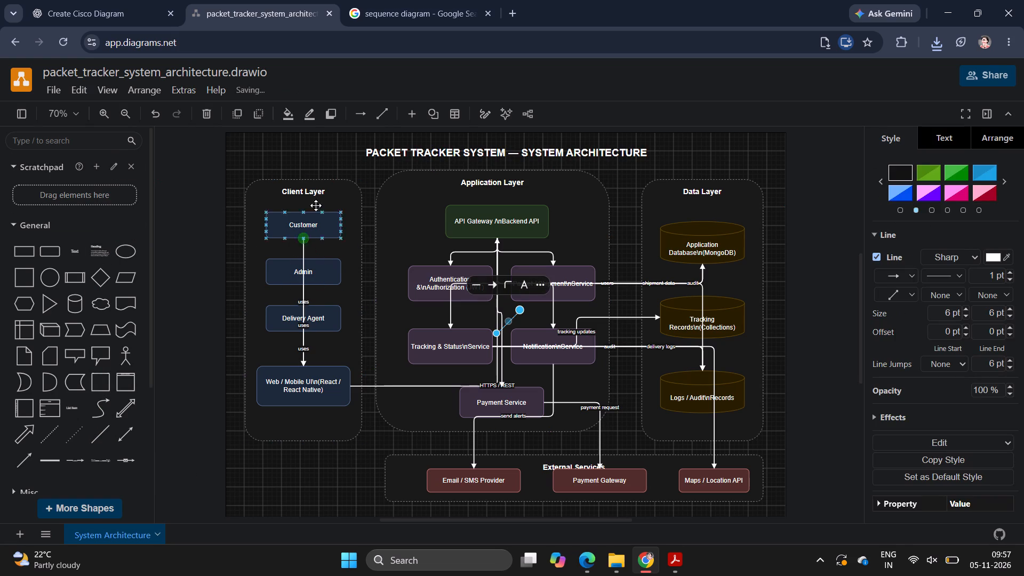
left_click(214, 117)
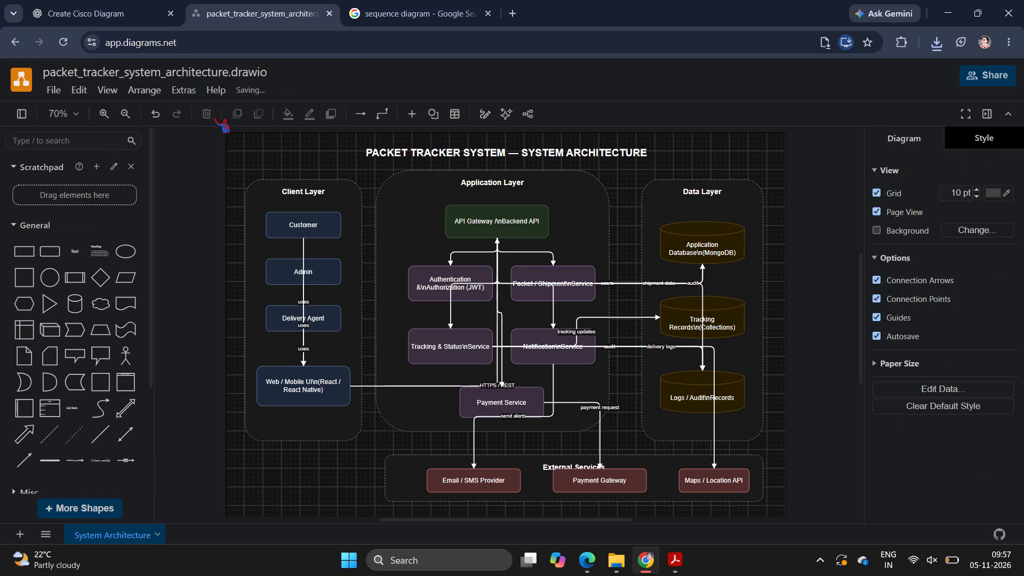
Delete the "uses" connectors running from the Customer and Admin boxes to the Web / Mobile UI box.
left_click(304, 252)
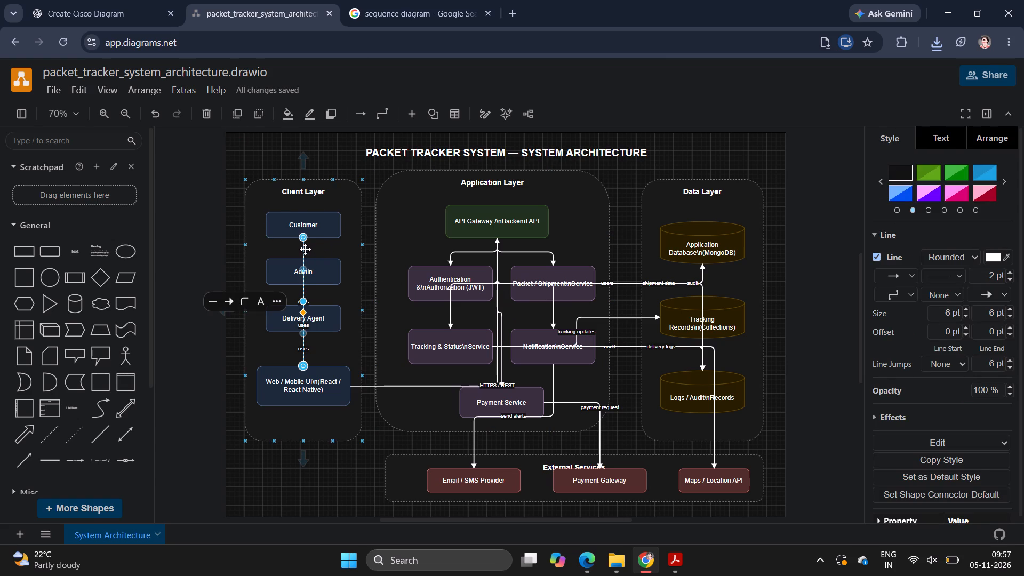
left_click_drag(304, 249, 347, 246)
left_click(208, 116)
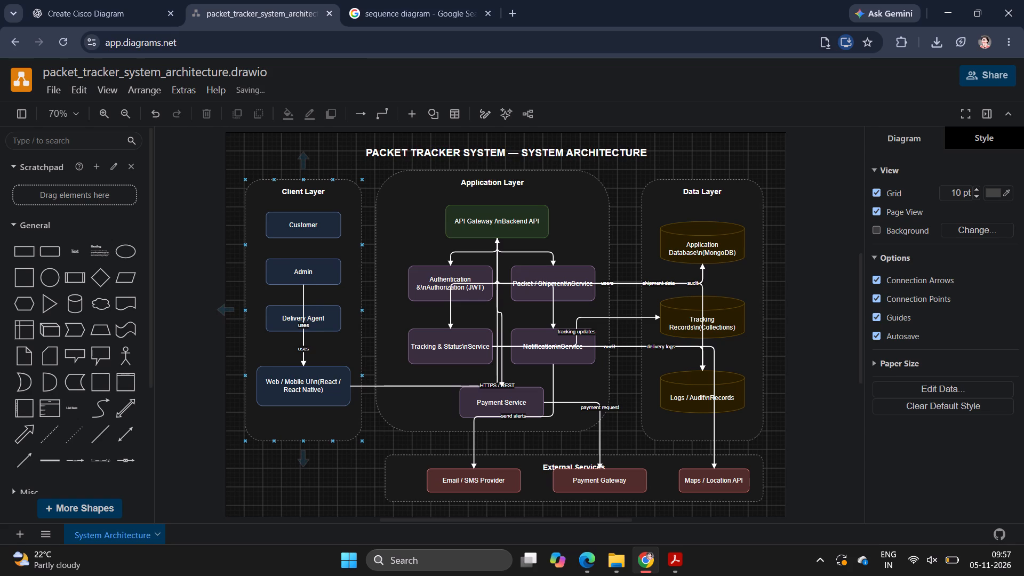
left_click(303, 339)
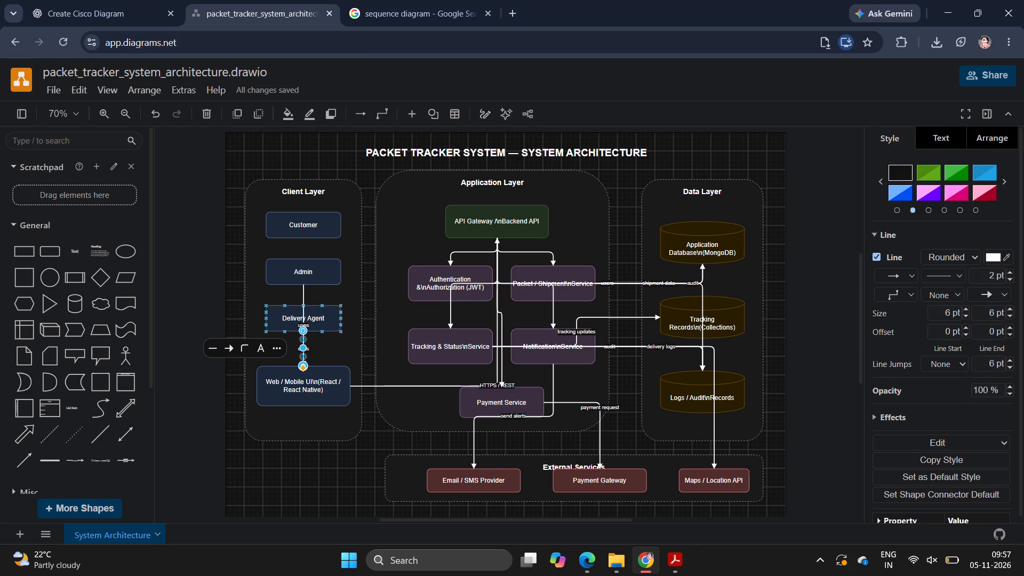
left_click(303, 291)
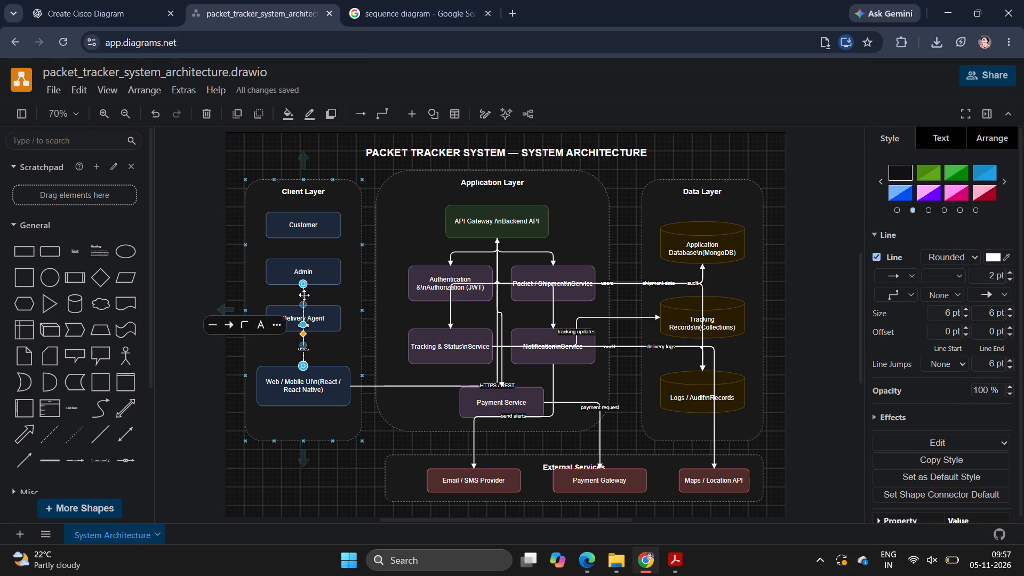
left_click_drag(303, 295, 353, 287)
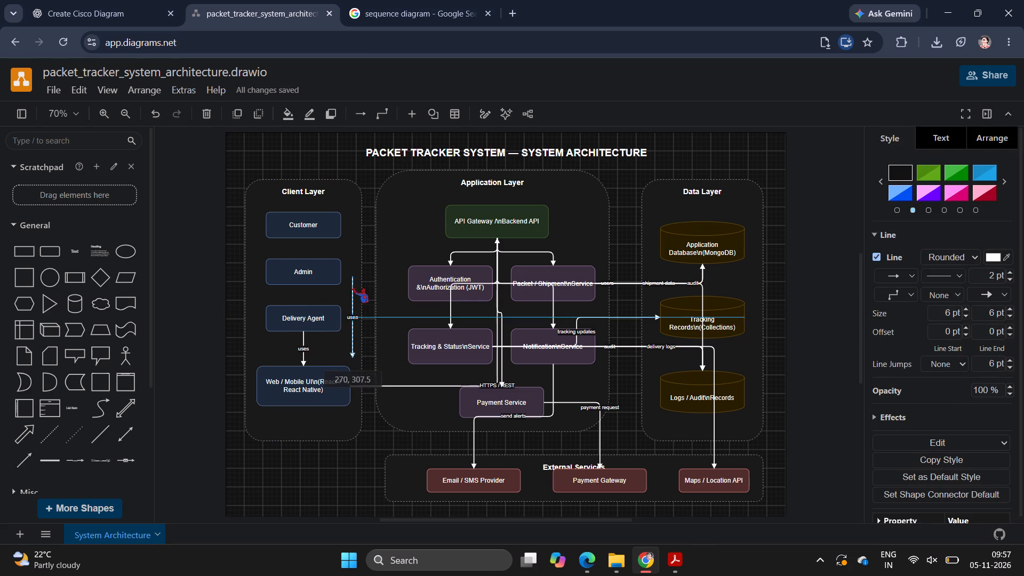
left_click_drag(353, 287, 352, 287)
left_click(207, 109)
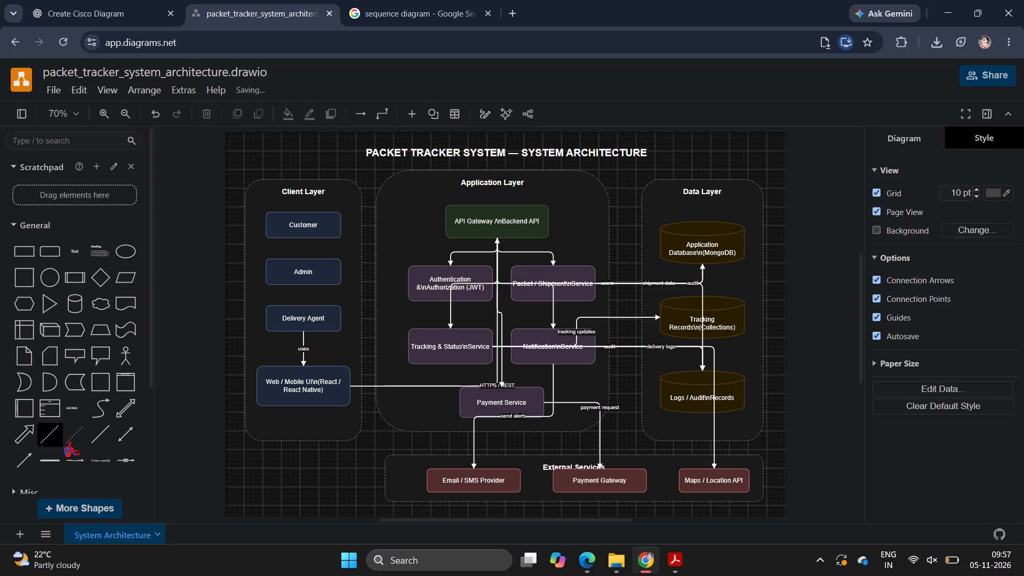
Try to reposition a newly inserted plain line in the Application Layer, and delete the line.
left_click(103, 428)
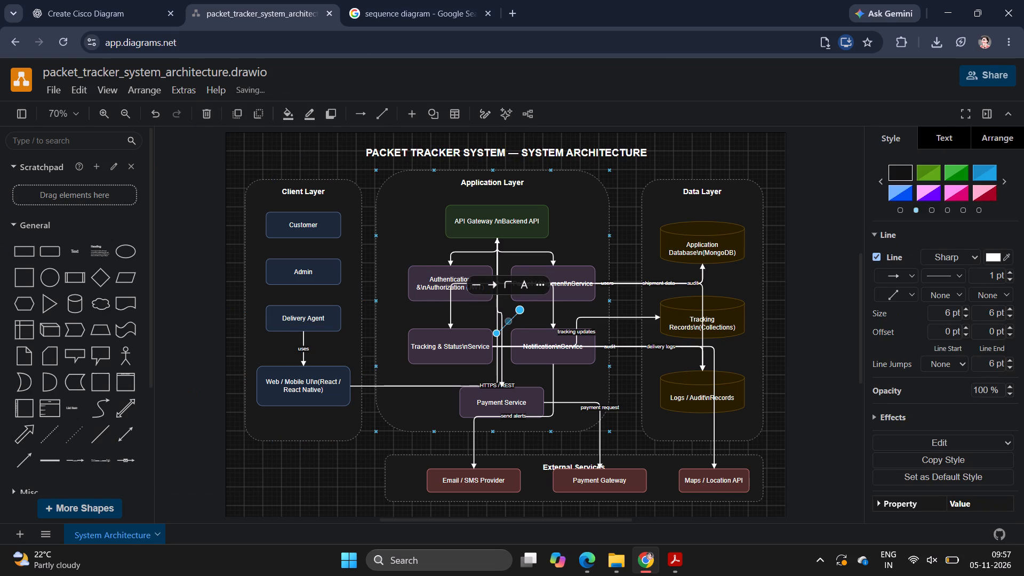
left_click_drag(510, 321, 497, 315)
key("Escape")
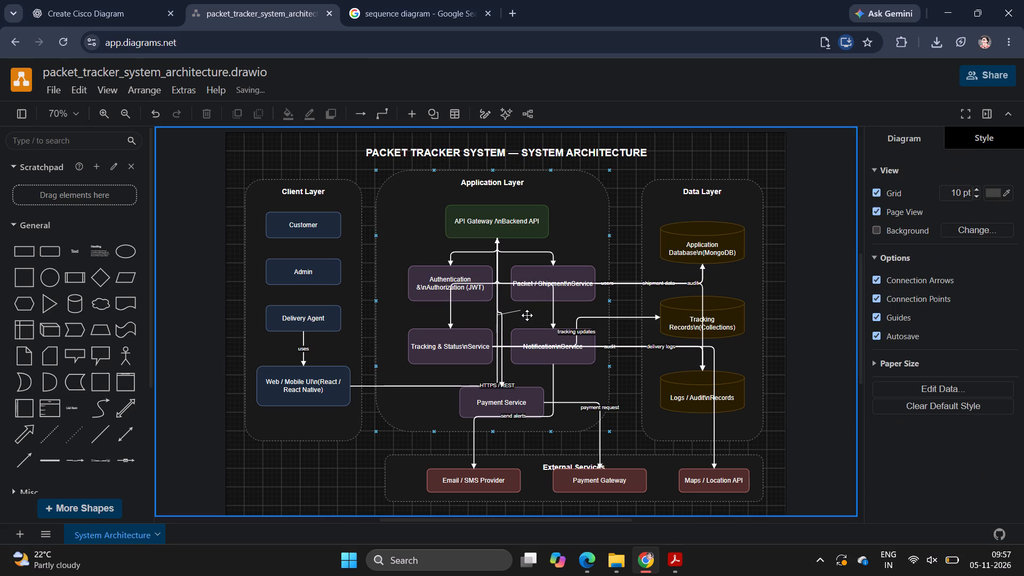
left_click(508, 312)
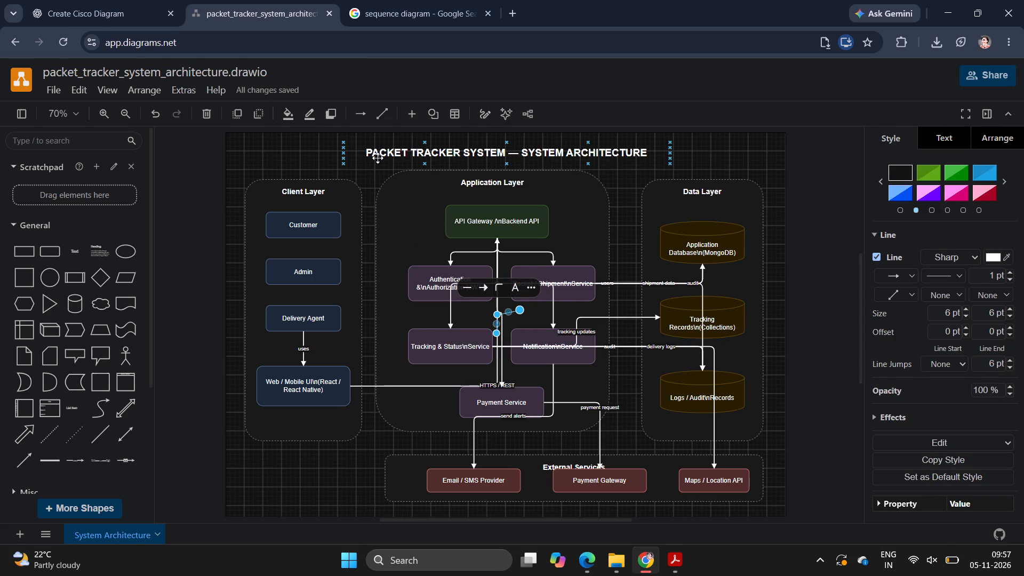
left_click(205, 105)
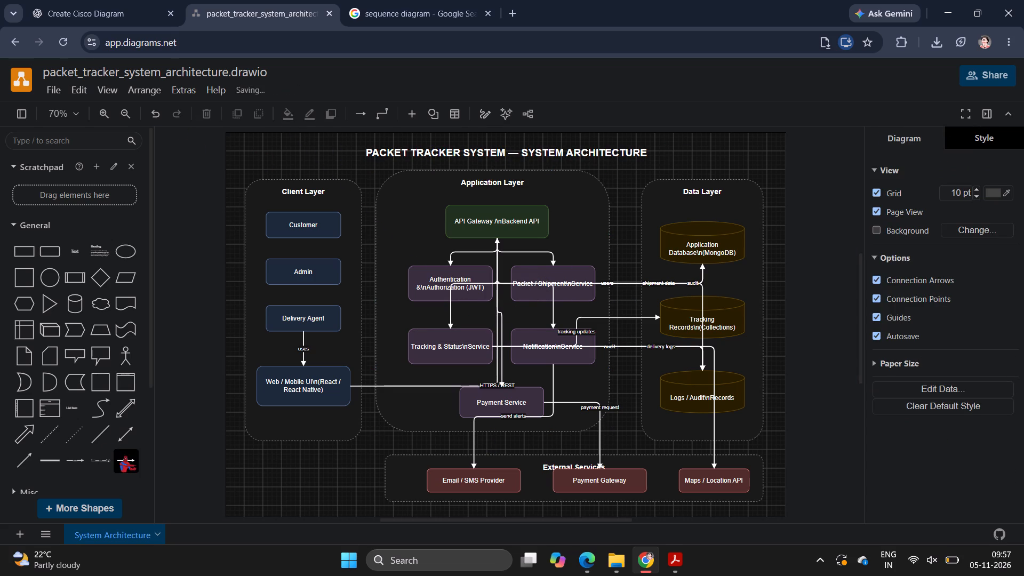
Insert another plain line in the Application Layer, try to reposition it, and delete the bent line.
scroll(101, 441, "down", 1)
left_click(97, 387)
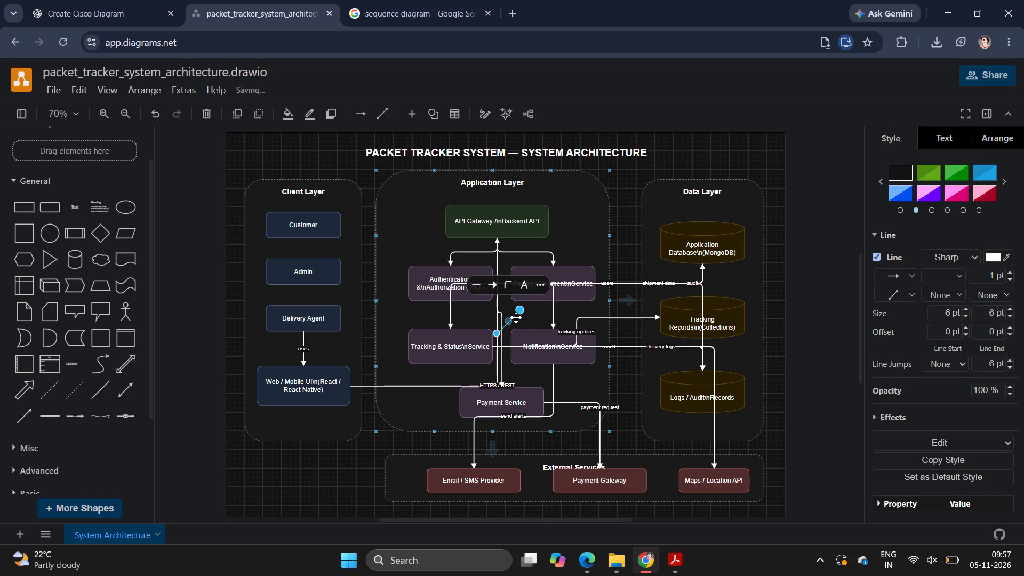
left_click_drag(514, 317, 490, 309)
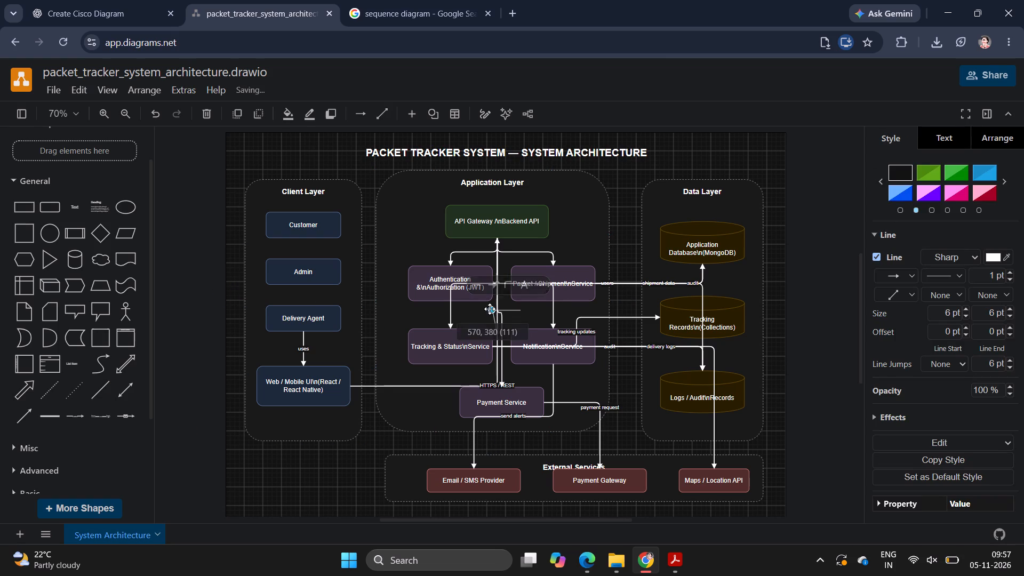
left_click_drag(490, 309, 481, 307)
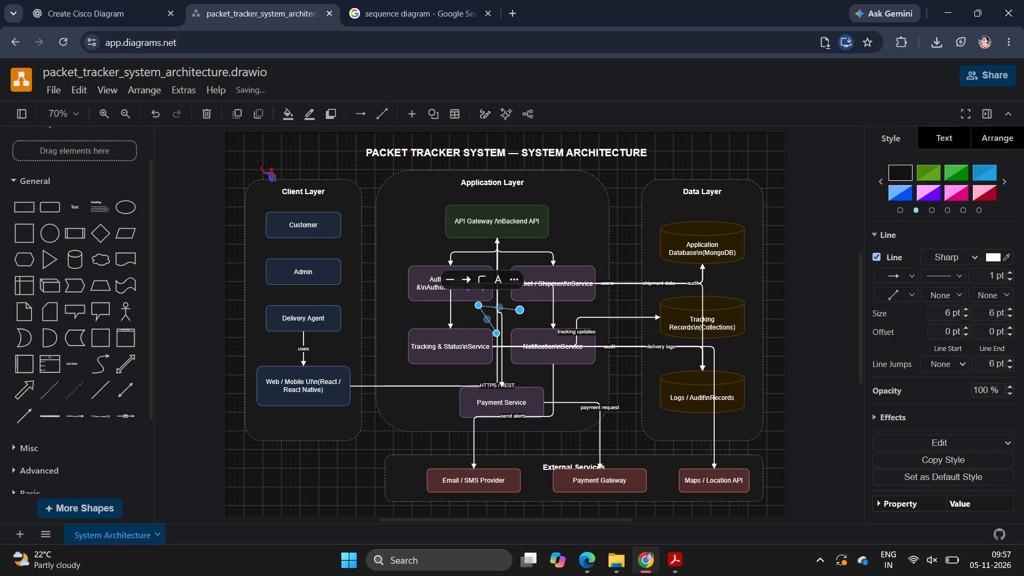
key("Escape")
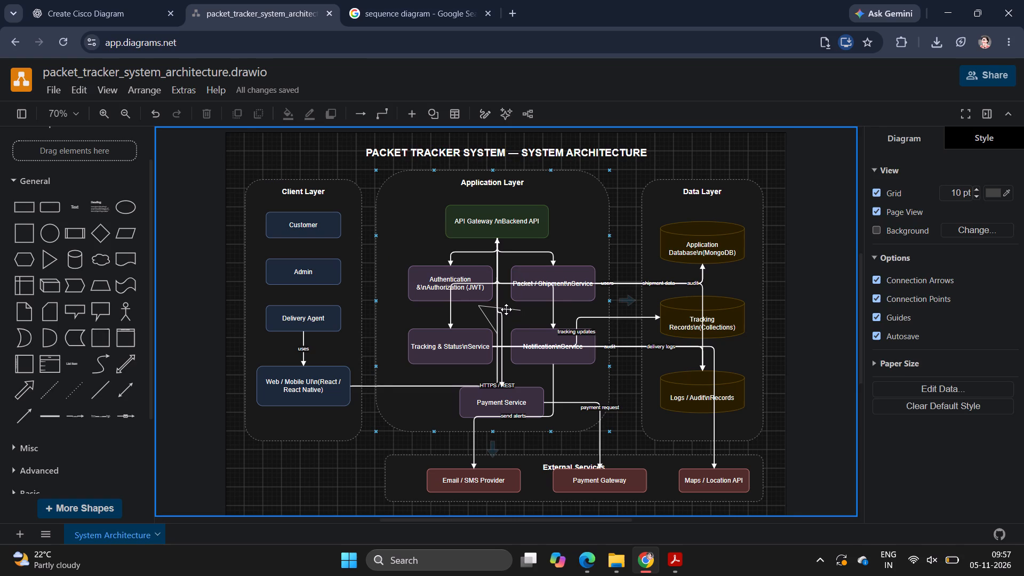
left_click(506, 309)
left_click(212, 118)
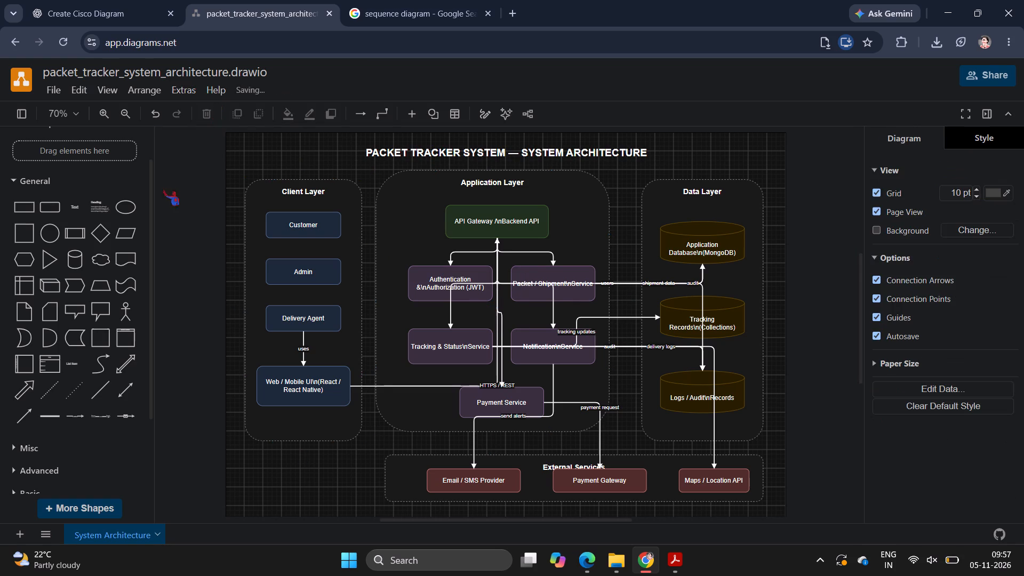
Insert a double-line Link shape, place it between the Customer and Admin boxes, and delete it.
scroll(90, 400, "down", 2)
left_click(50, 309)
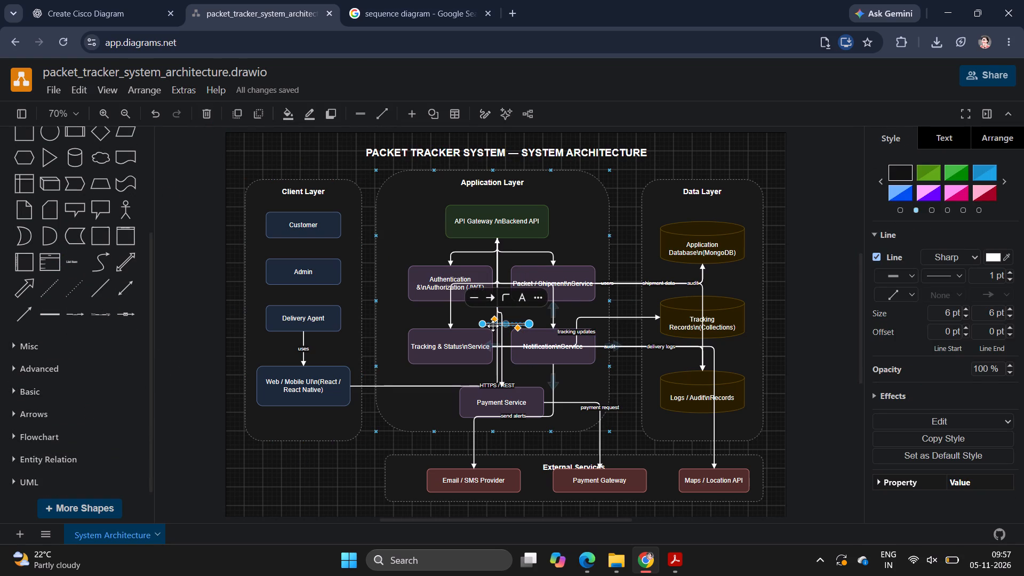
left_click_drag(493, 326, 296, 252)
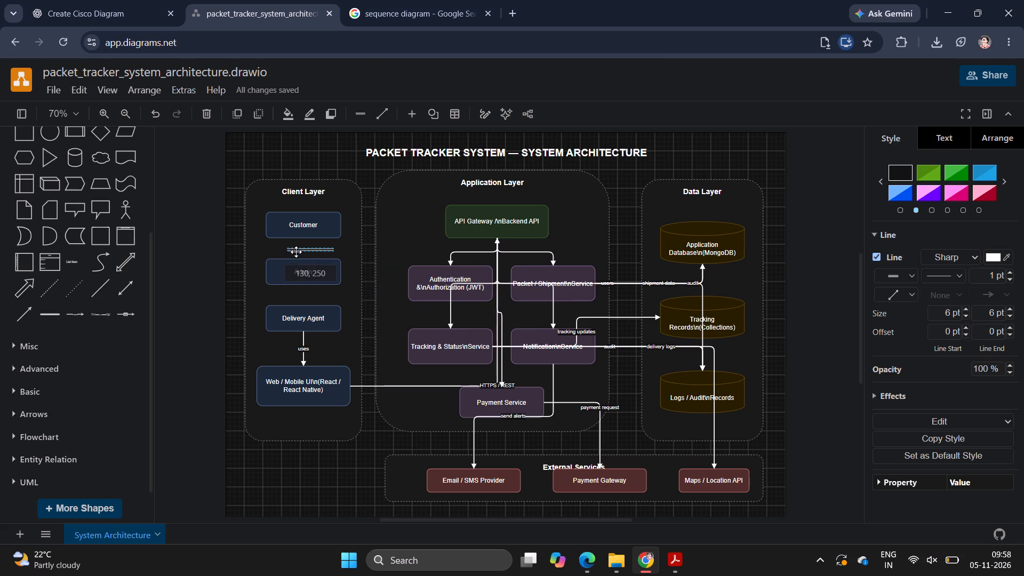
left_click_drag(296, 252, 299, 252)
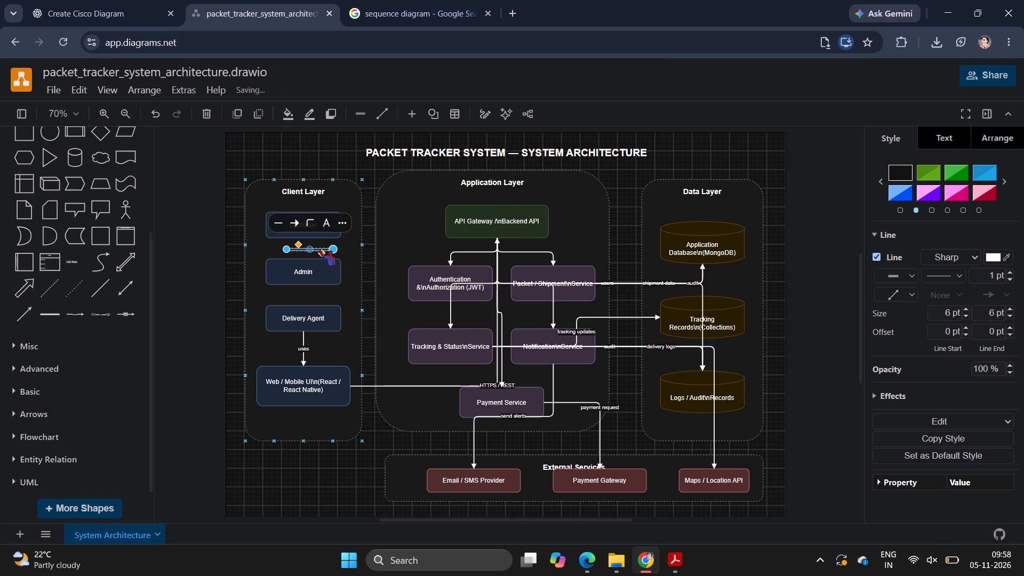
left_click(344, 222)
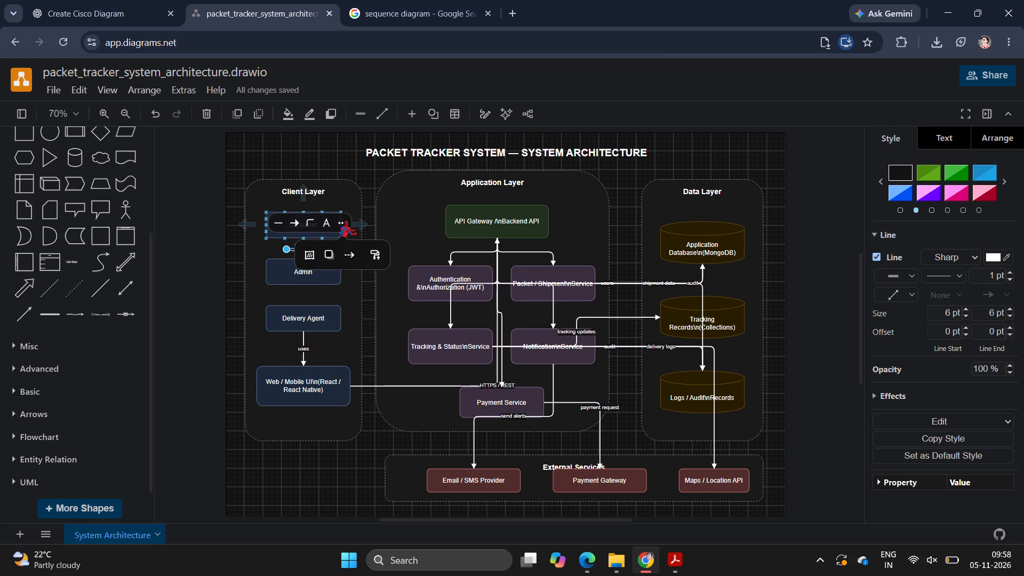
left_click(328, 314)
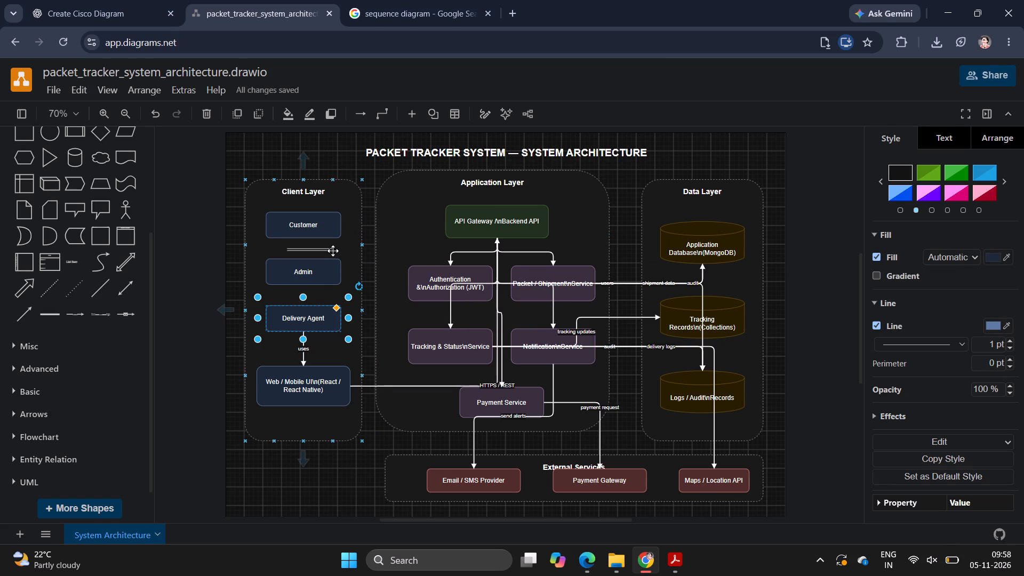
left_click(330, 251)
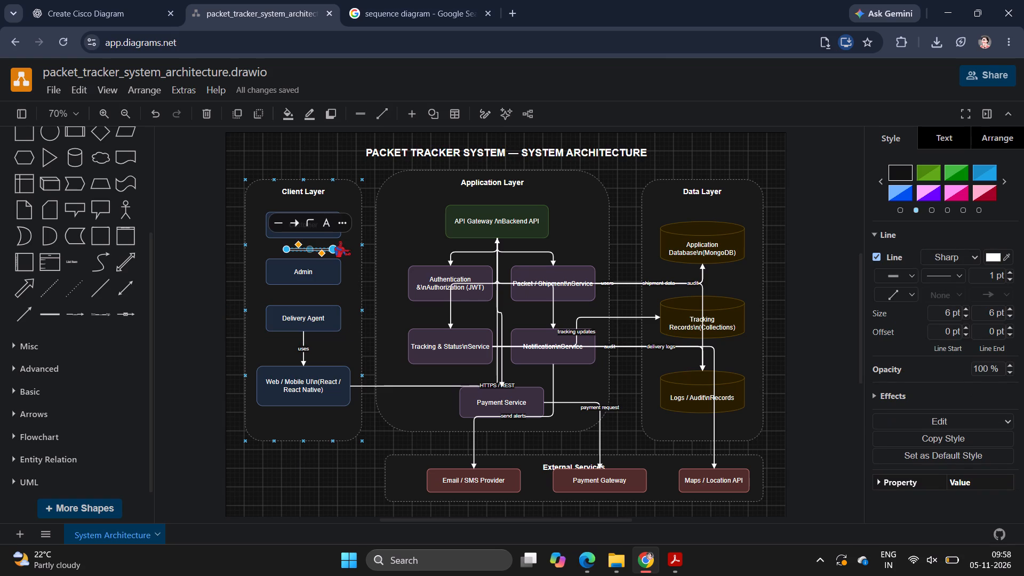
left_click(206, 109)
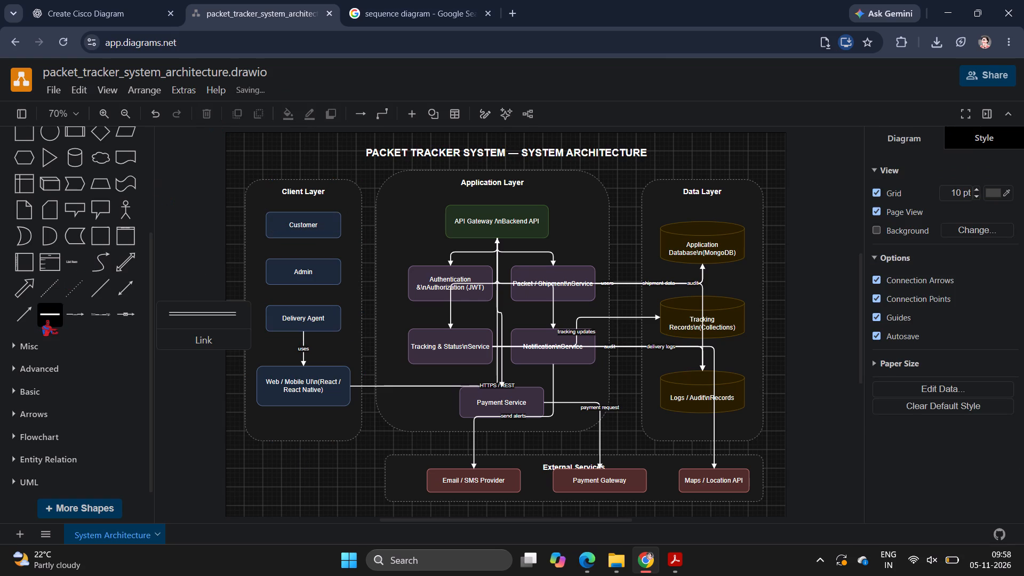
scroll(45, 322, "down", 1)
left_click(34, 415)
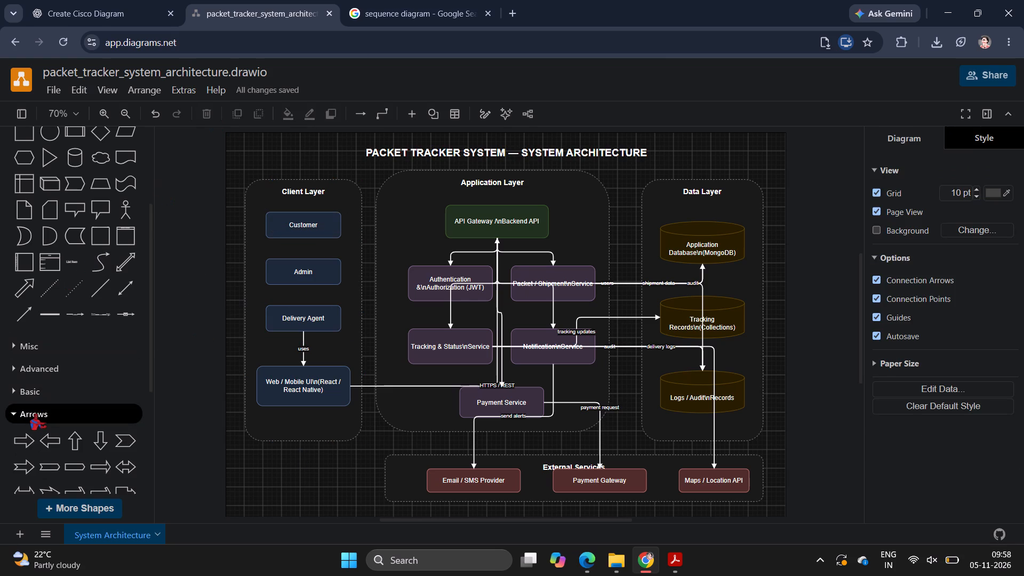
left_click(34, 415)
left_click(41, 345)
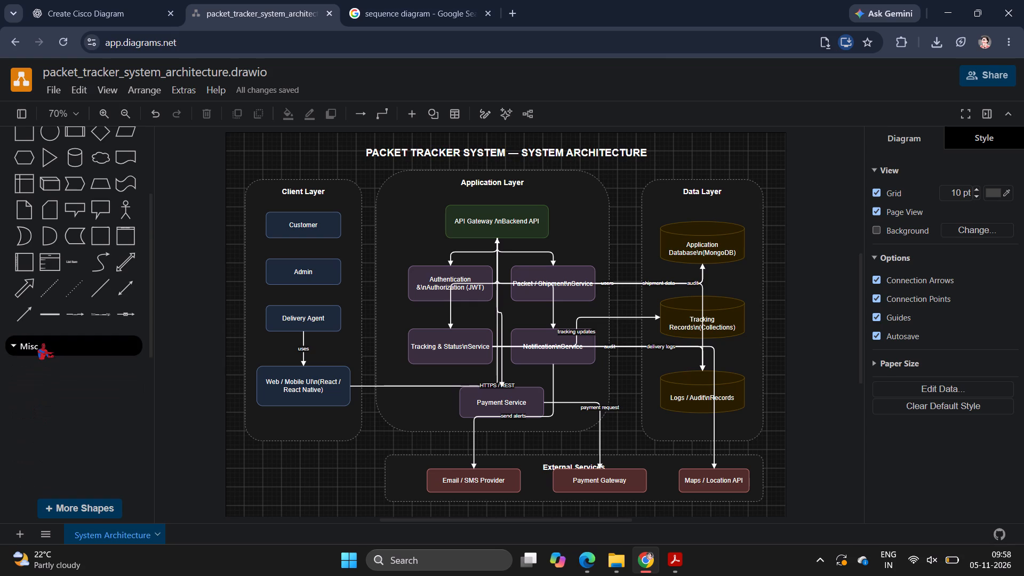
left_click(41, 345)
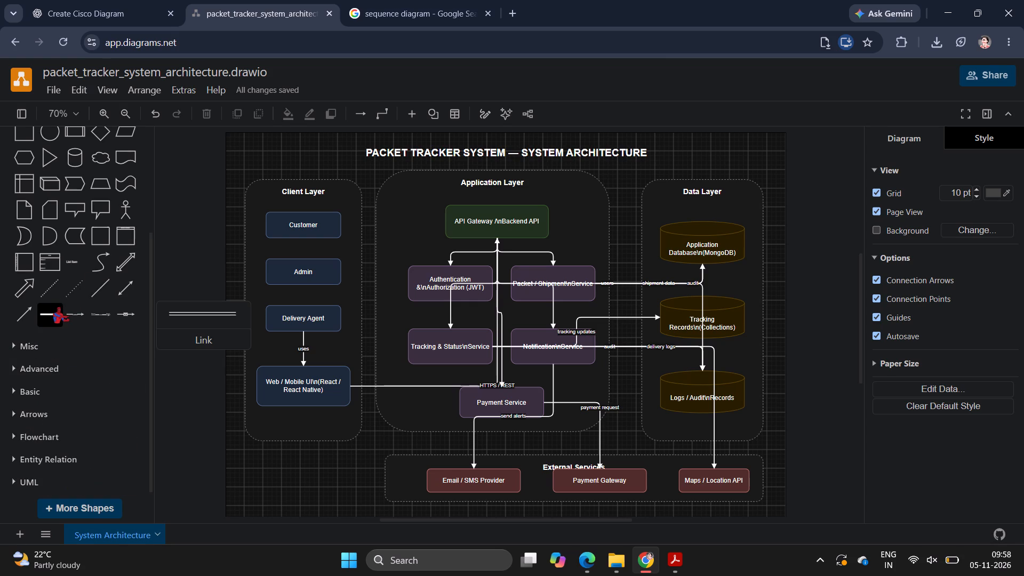
Insert a plain line, move it between the Customer and Admin boxes, and attach its upper end to the Customer box's bottom edge.
left_click(104, 276)
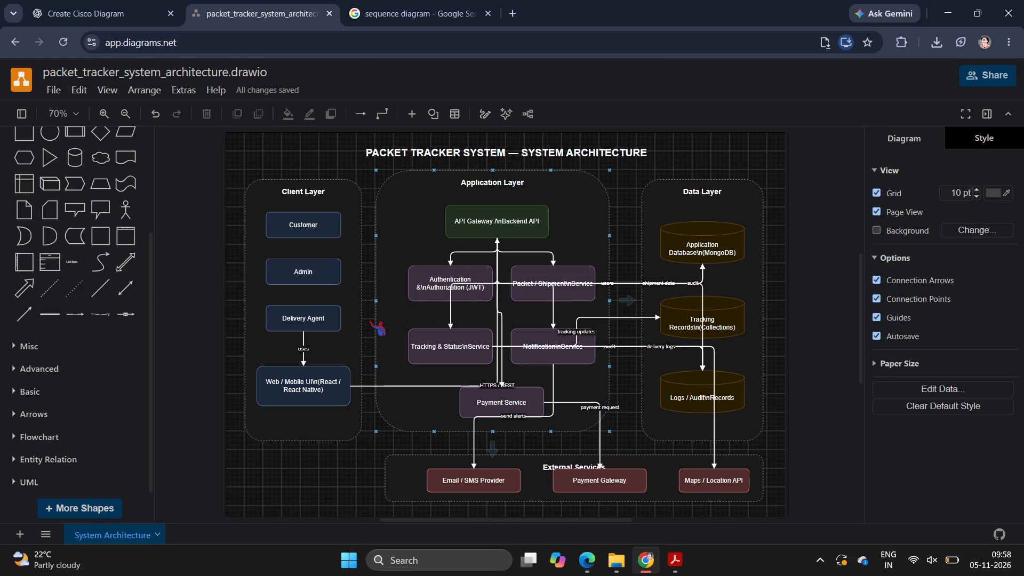
left_click(90, 283)
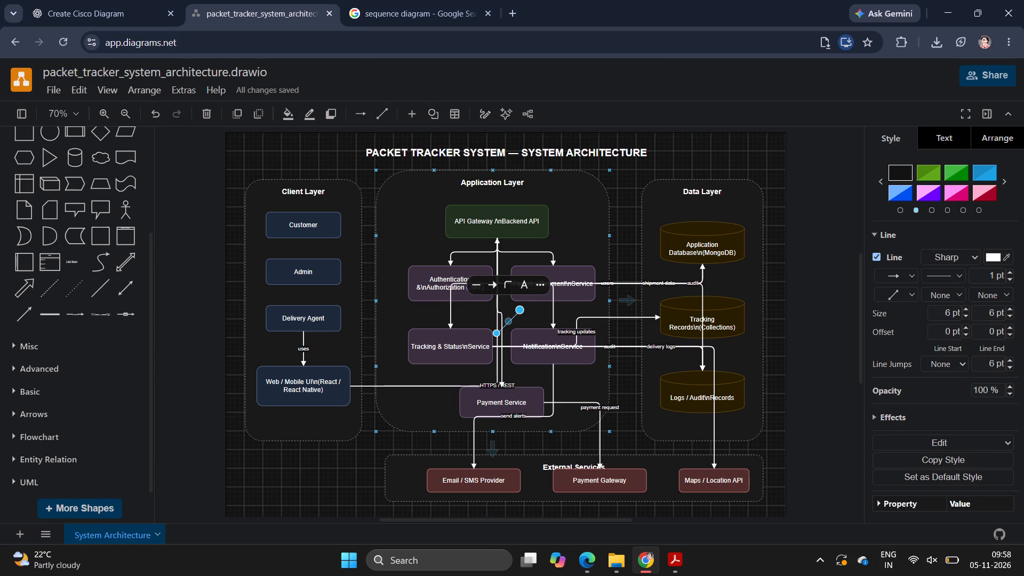
left_click_drag(513, 314, 503, 313)
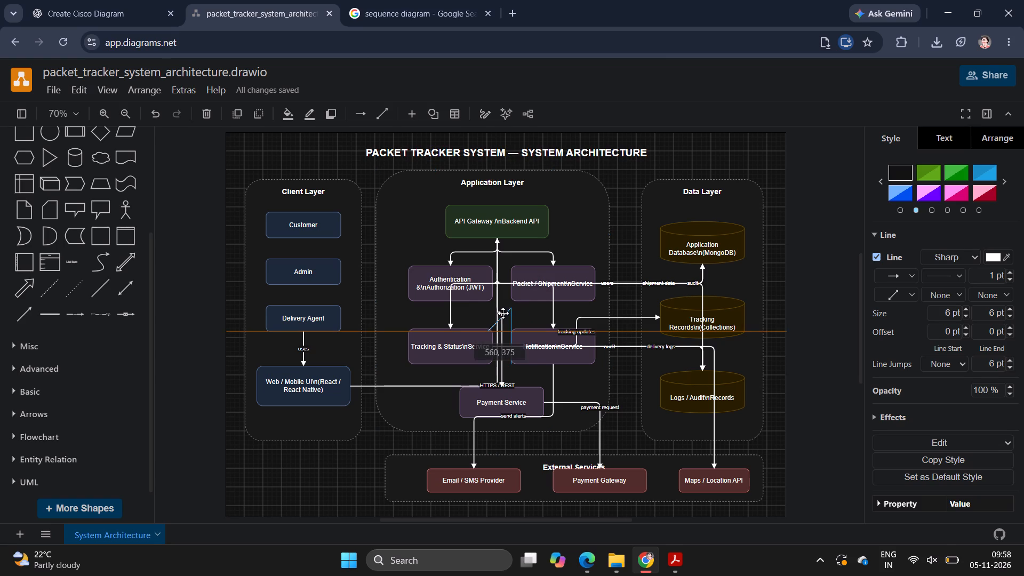
left_click_drag(503, 313, 313, 246)
scroll(322, 261, "down", 1)
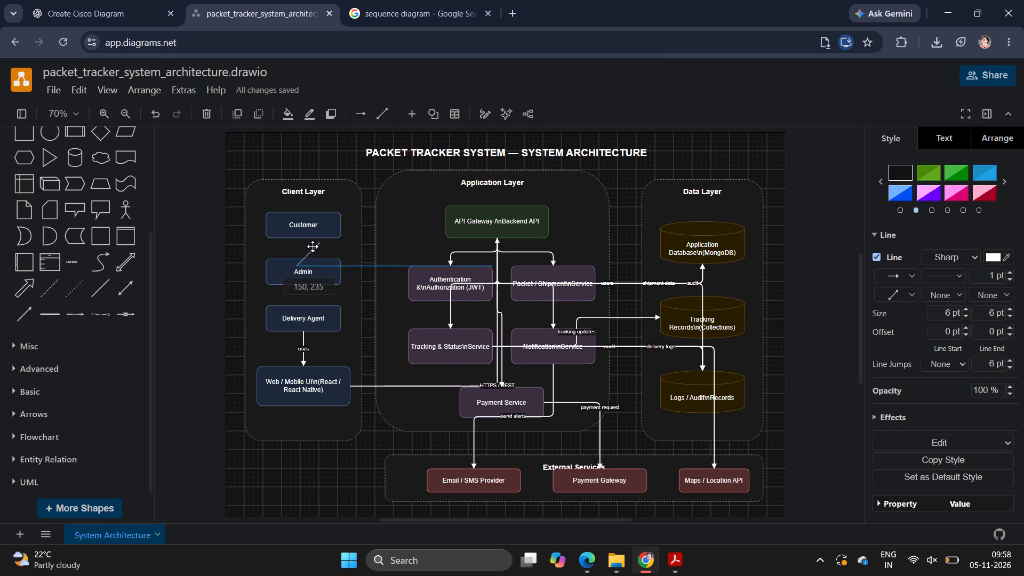
left_click_drag(313, 246, 316, 242)
scroll(313, 246, "down", 1)
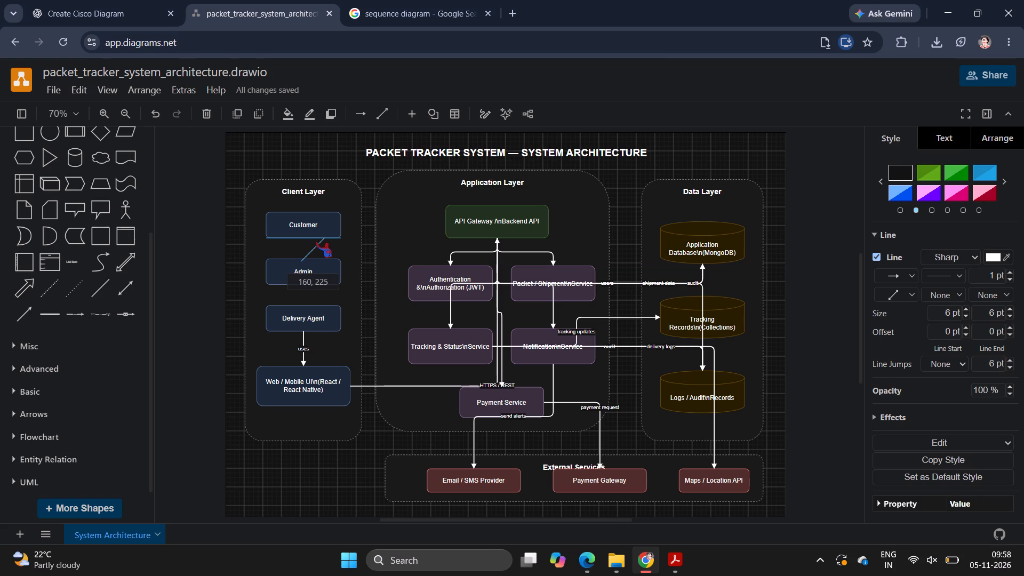
scroll(316, 242, "down", 1)
left_click_drag(316, 242, 323, 236)
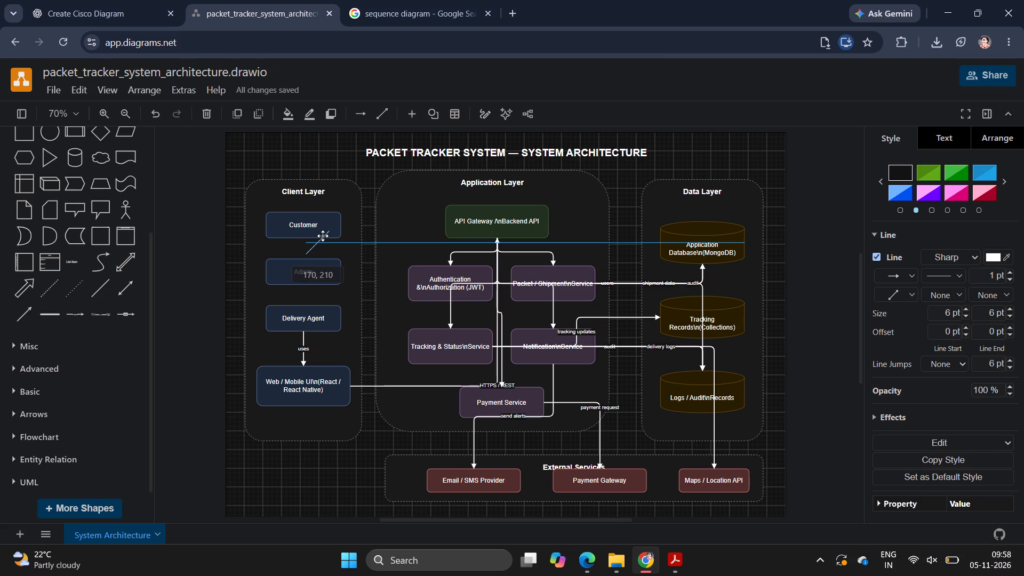
left_click_drag(323, 236, 316, 239)
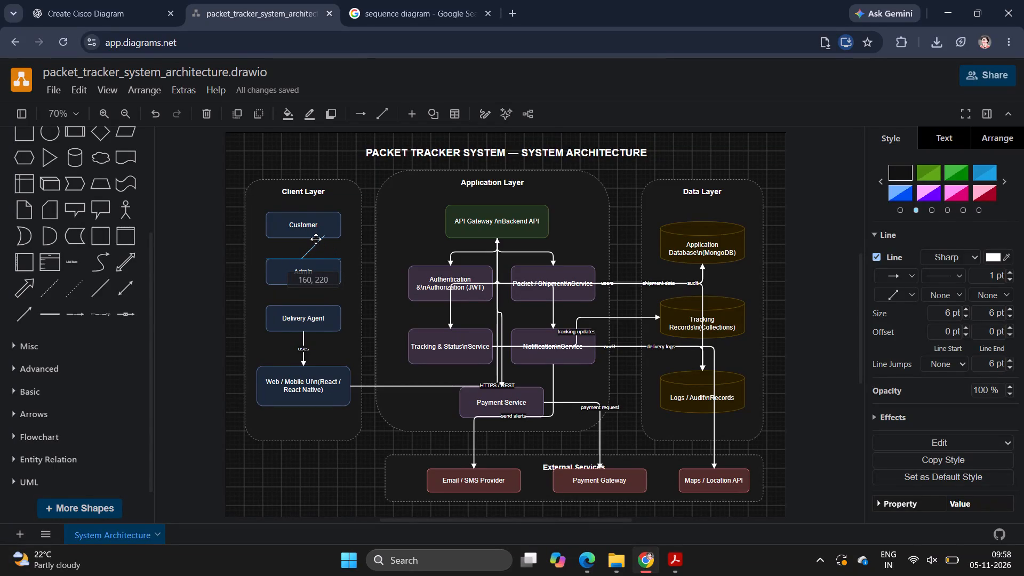
left_click_drag(316, 239, 325, 242)
left_click(325, 242)
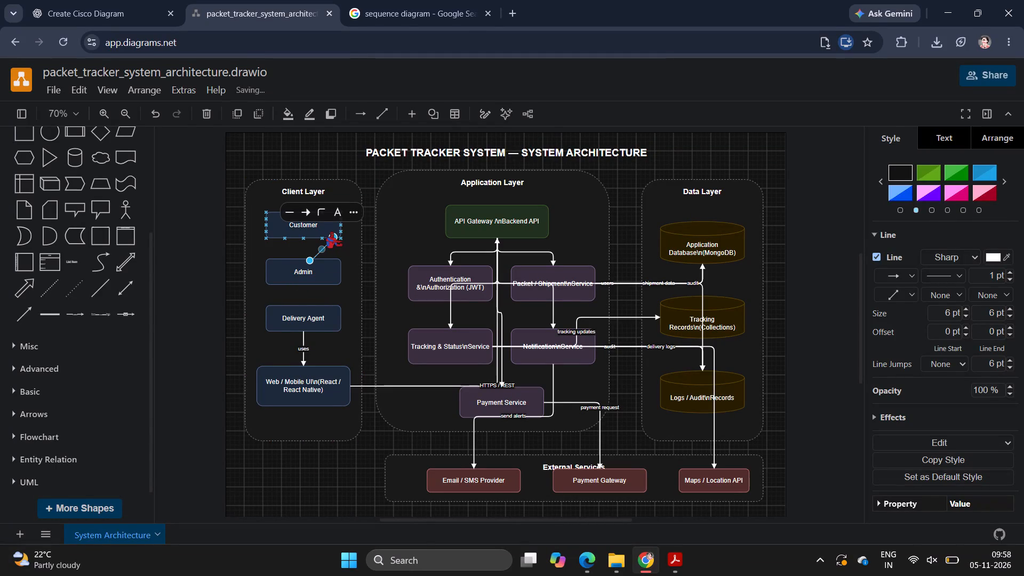
left_click_drag(330, 233, 311, 242)
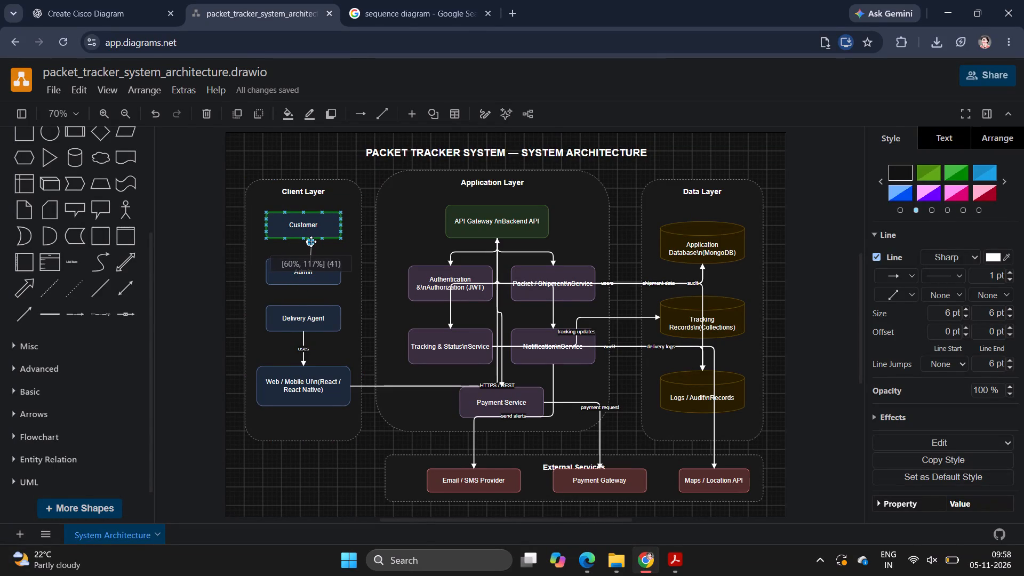
left_click_drag(311, 242, 311, 237)
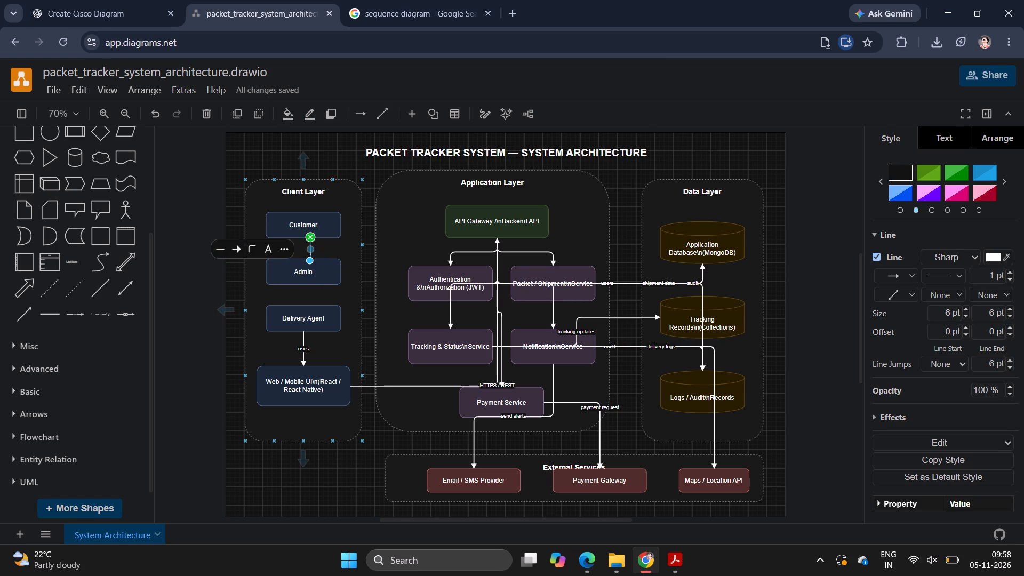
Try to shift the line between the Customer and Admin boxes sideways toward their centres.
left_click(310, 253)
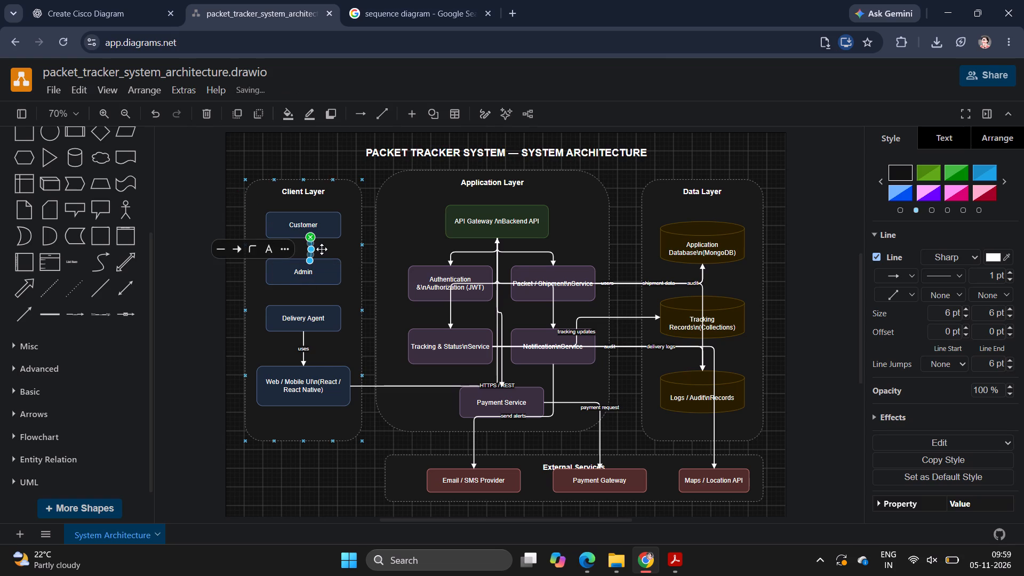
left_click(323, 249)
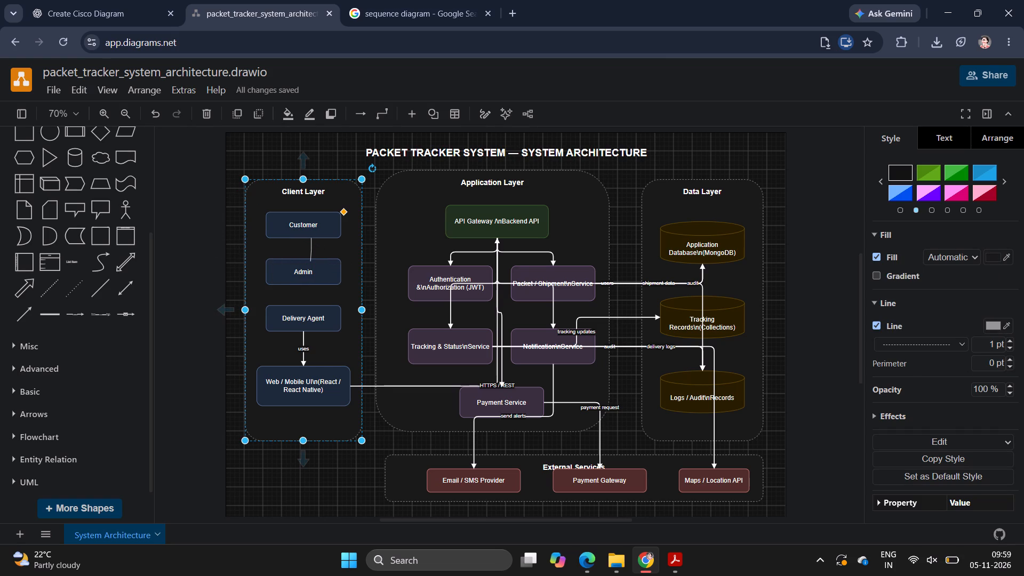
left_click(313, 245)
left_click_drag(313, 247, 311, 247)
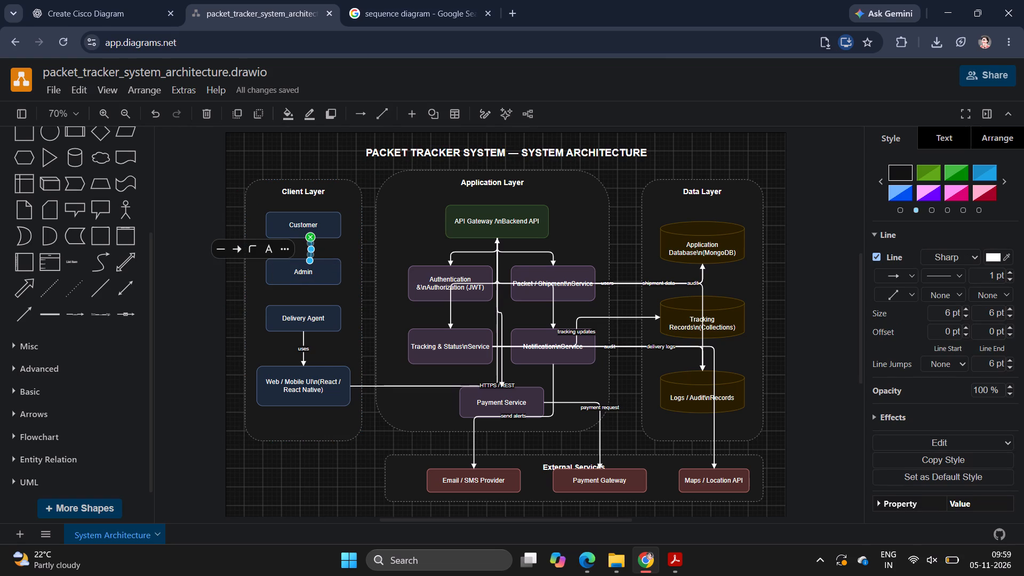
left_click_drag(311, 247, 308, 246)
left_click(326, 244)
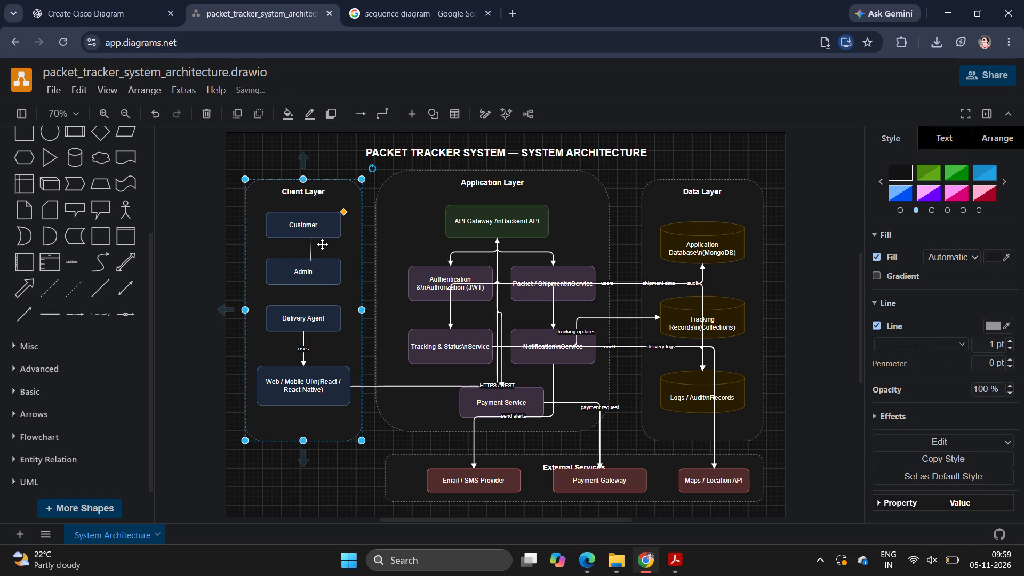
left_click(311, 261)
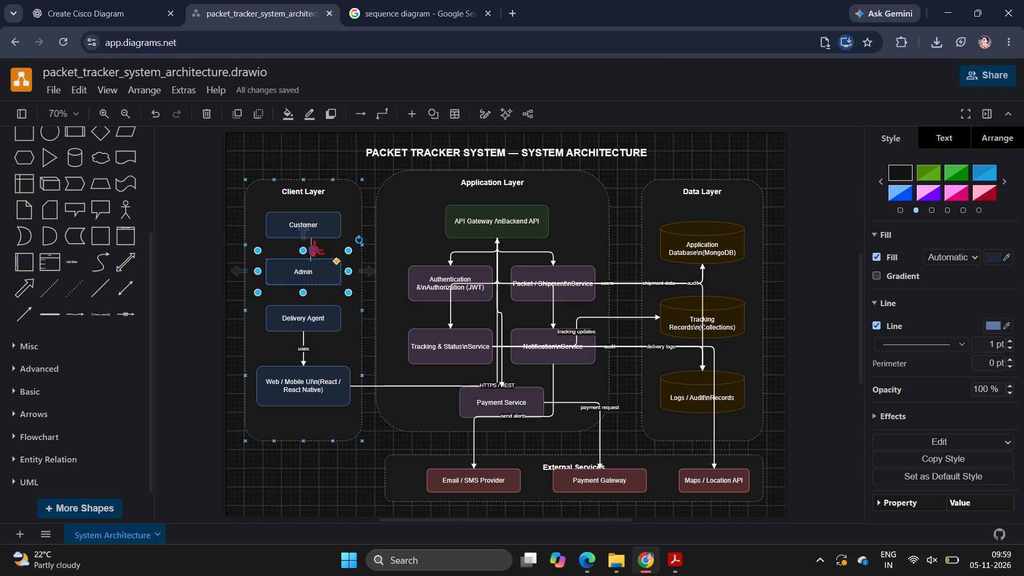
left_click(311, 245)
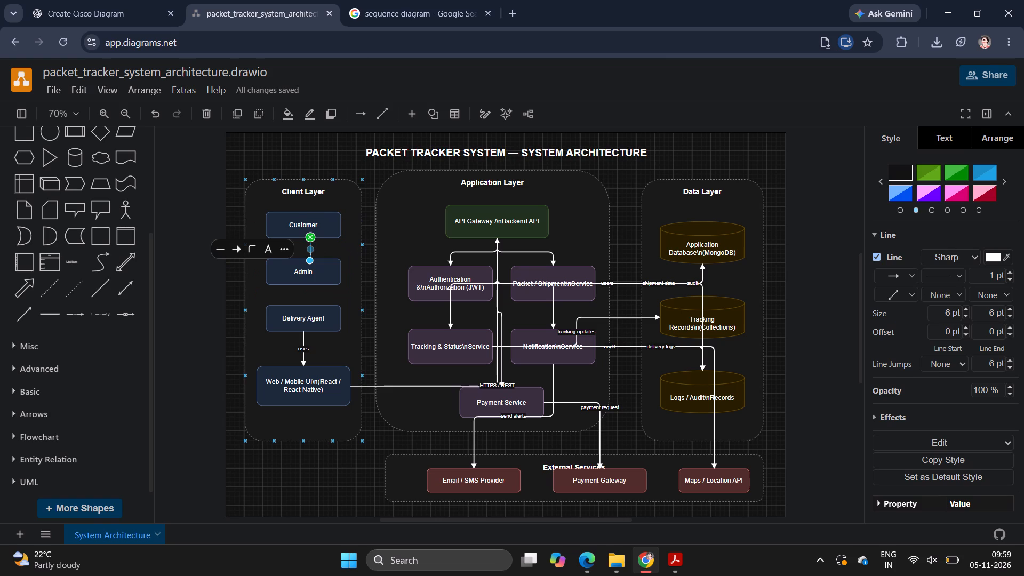
Connect the line's ends to the Customer box's bottom centre and the Admin box's top centre.
left_click(310, 233)
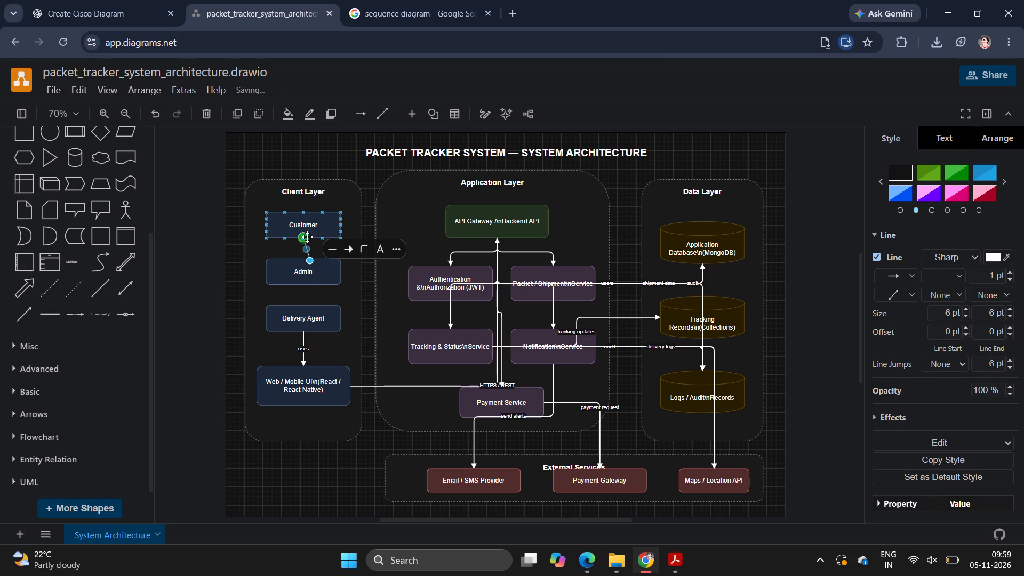
left_click(311, 257)
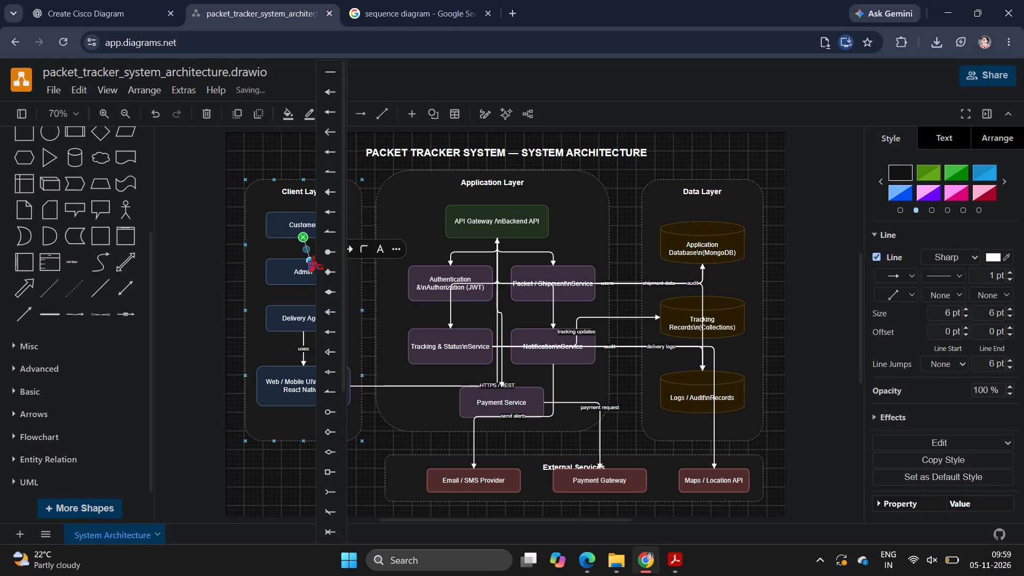
left_click(307, 254)
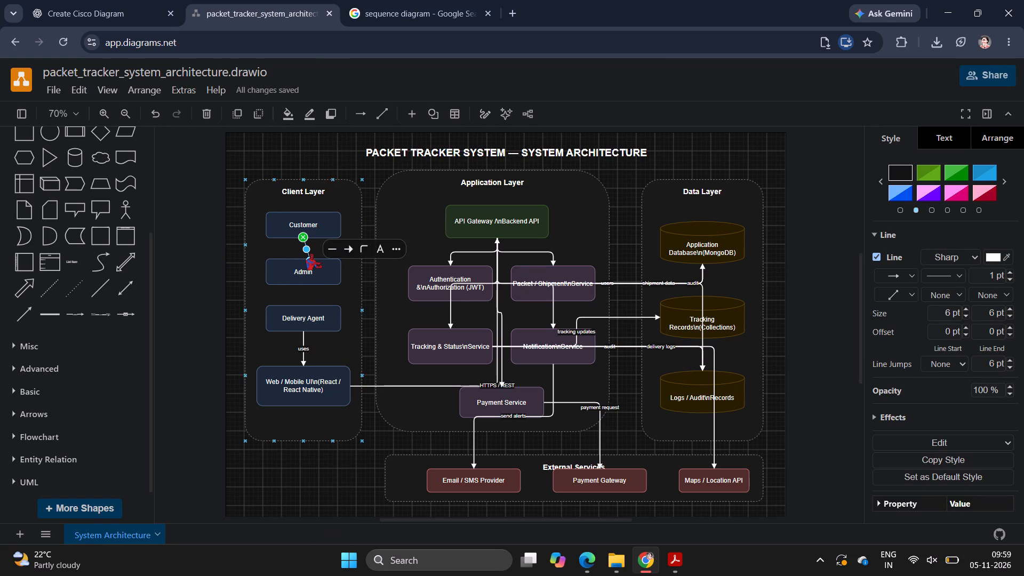
left_click(308, 254)
left_click_drag(308, 257, 303, 266)
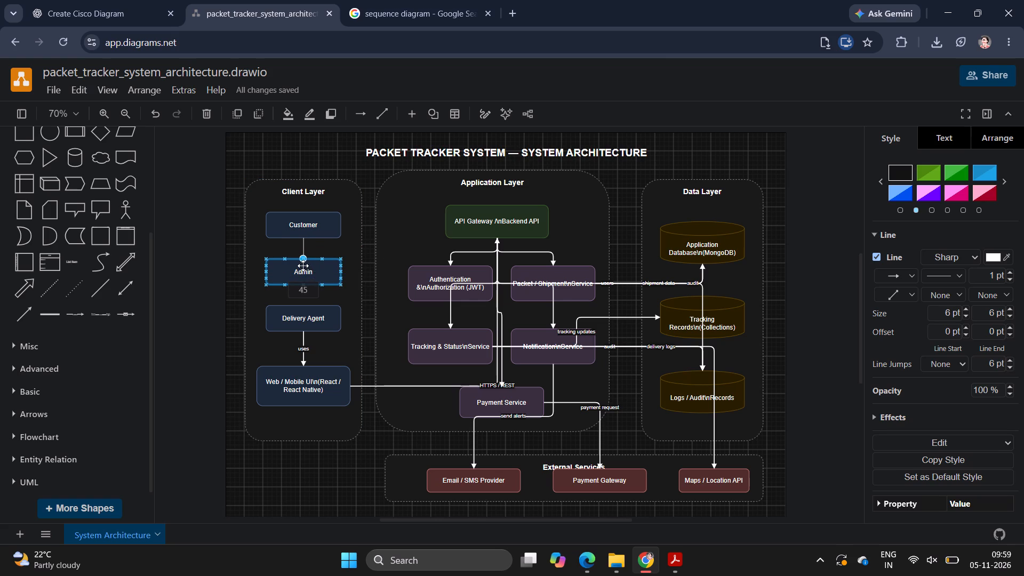
left_click_drag(303, 266, 303, 265)
left_click(342, 247)
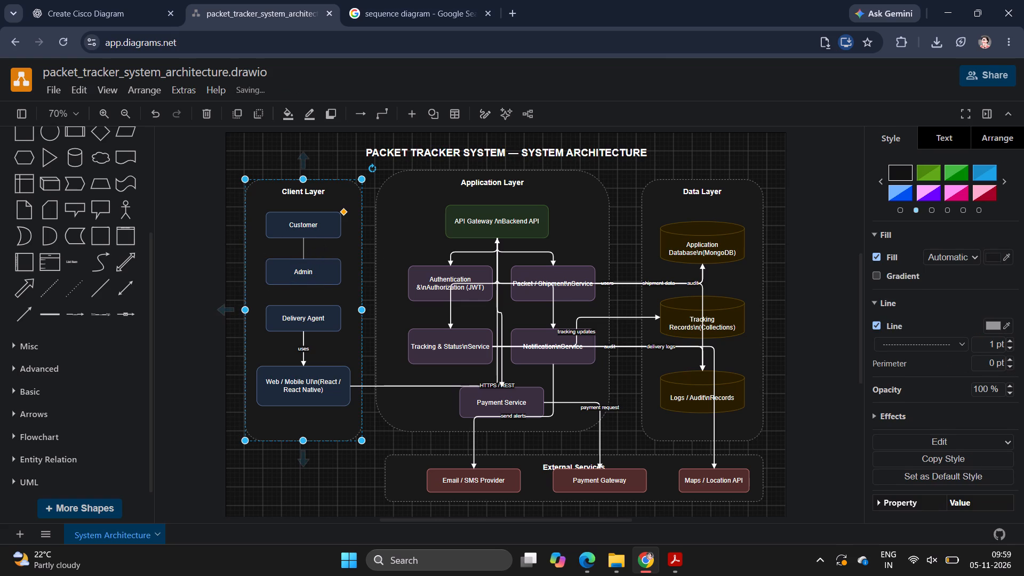
Copy the Customer–Admin line and paste the copy between the Admin and Delivery Agent boxes.
left_click(302, 251)
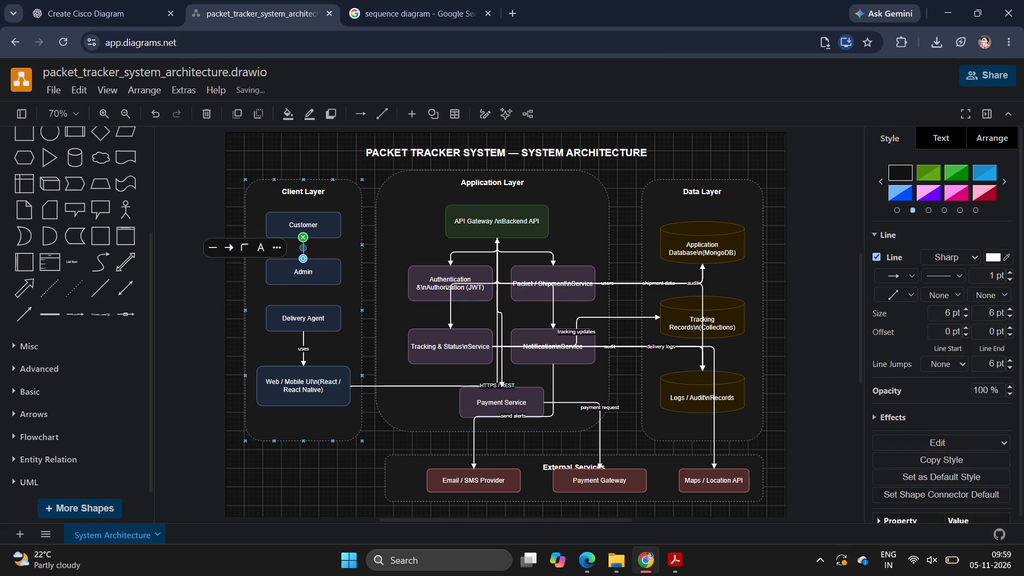
key("ctrl+c")
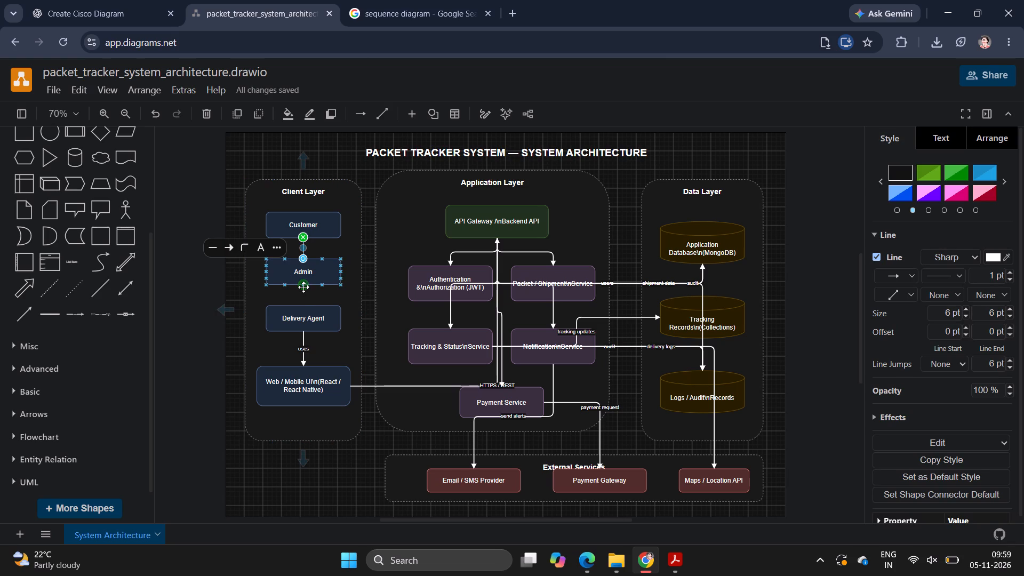
left_click(303, 287)
key("ctrl+v")
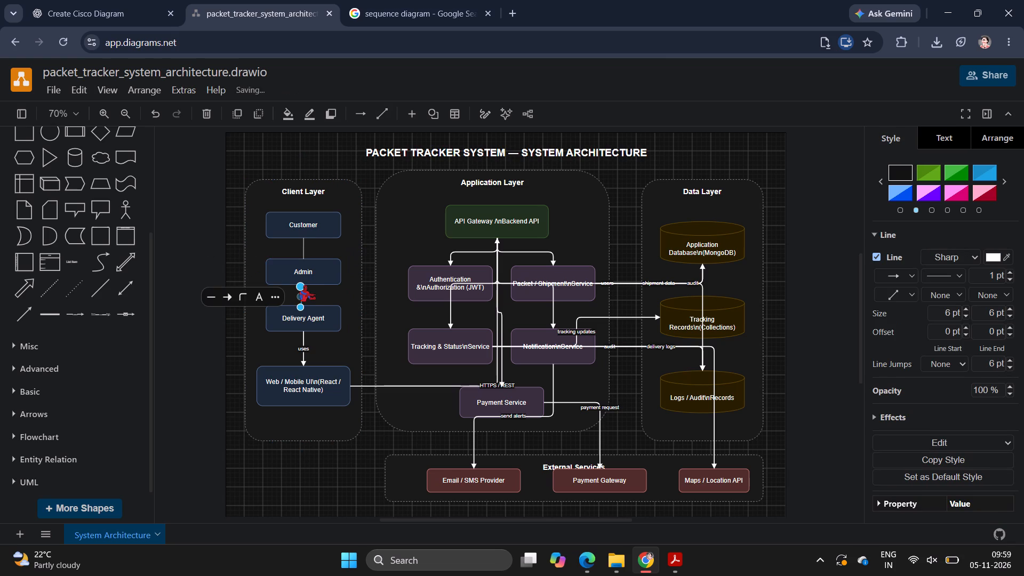
left_click(342, 289)
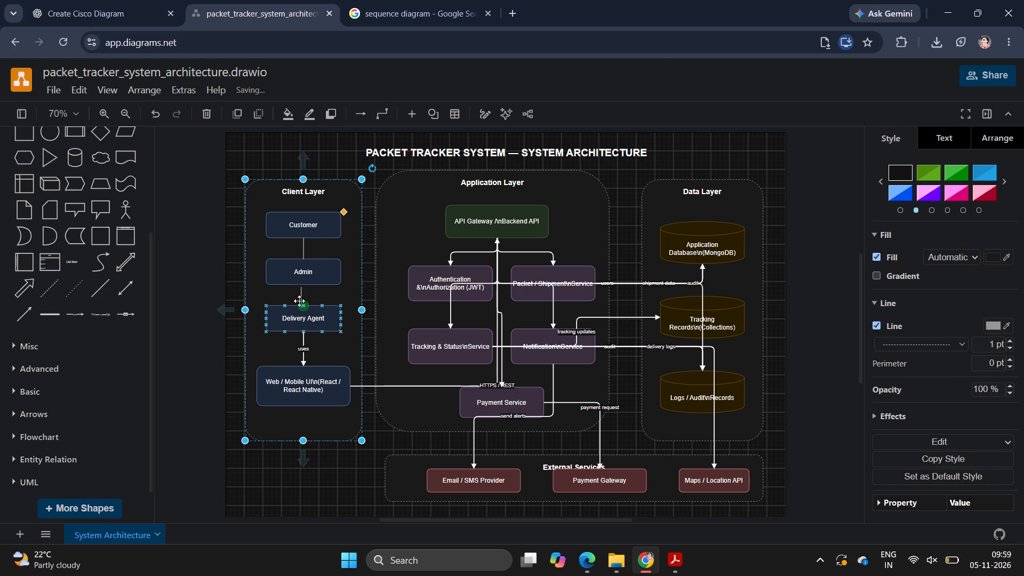
Align the copied line with the centres of the Admin and Delivery Agent boxes so it links them vertically.
left_click(302, 294)
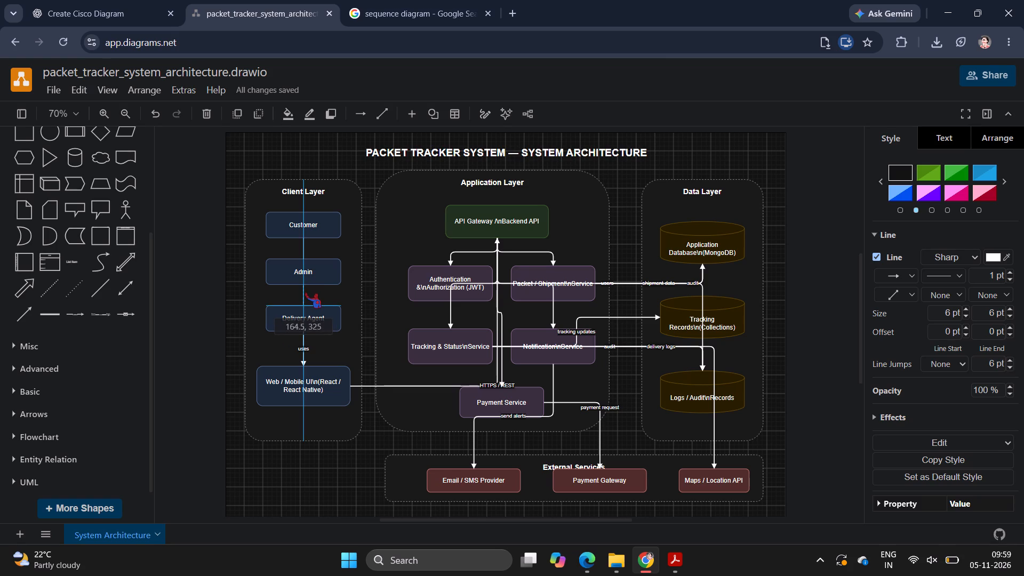
left_click(334, 287)
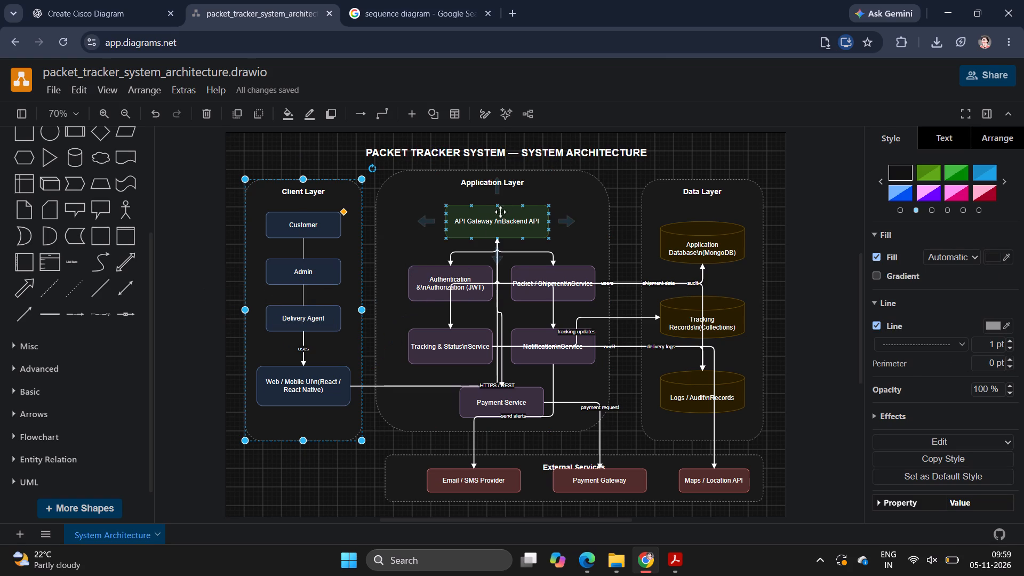
Move the API Gateway / Backend API box up to just beneath the Application Layer heading.
left_click_drag(492, 216, 492, 215)
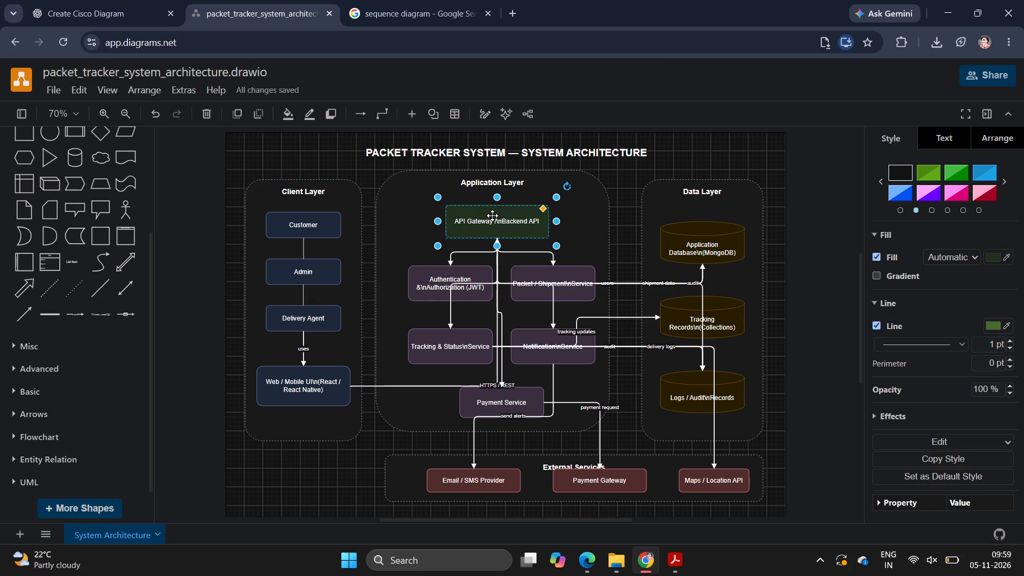
left_click_drag(492, 215, 497, 205)
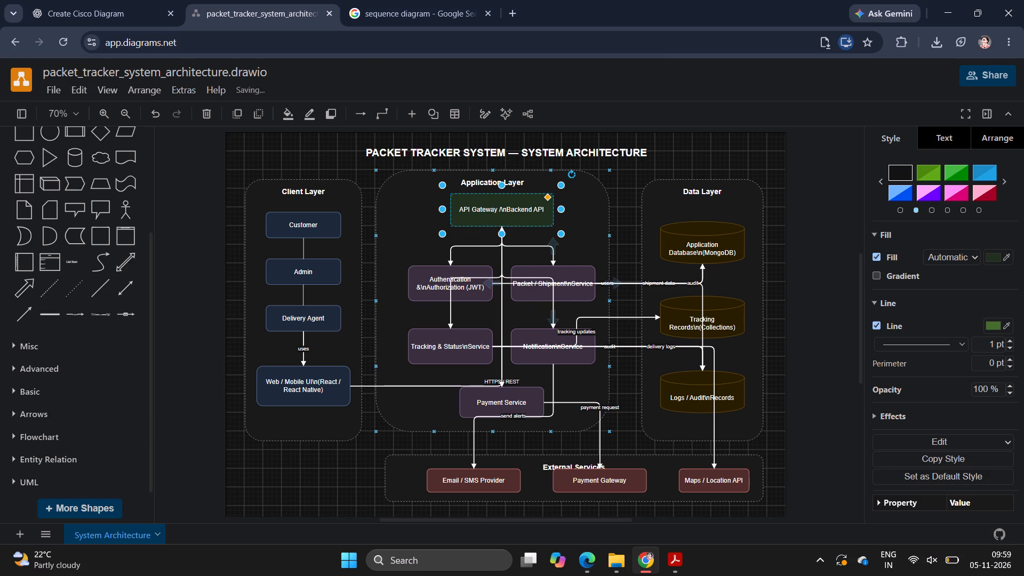
Delete the vertical connector between the API Gateway box and the Payment Service box.
left_click(499, 255)
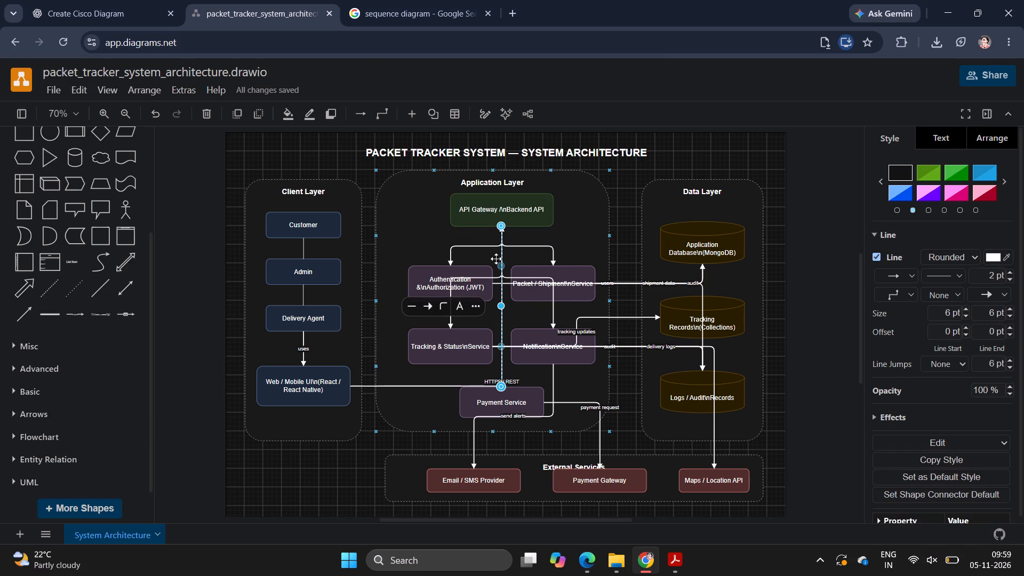
left_click(501, 266)
left_click(208, 115)
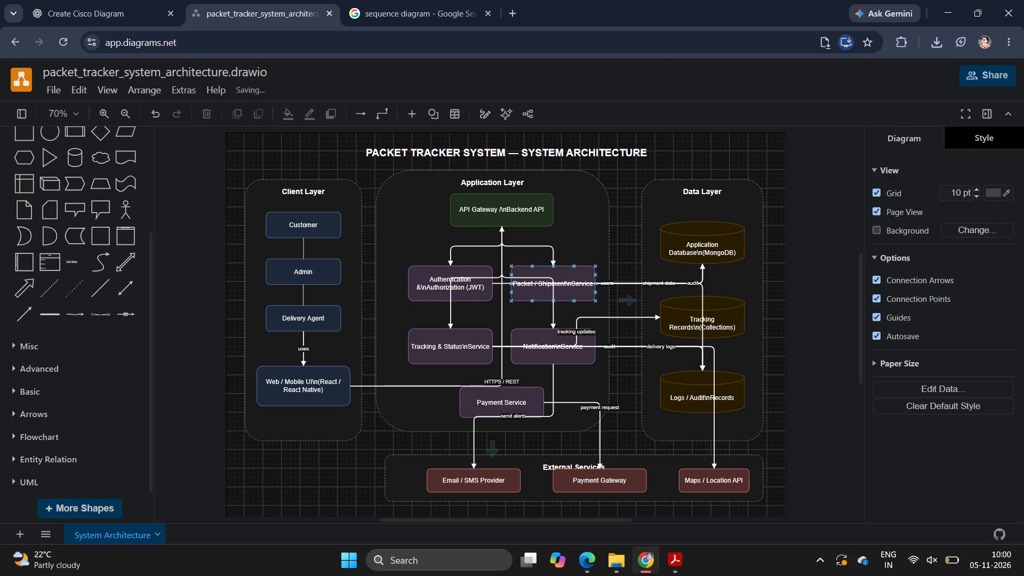
Pull the "users" connector clear of the Packet / Shipment Service box and delete it.
left_click_drag(579, 287, 578, 257)
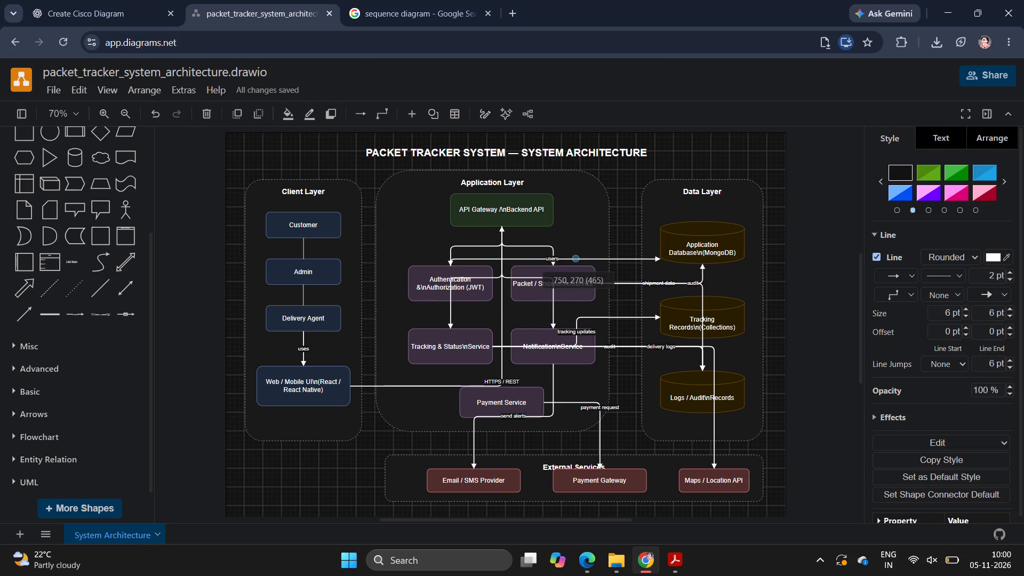
left_click_drag(578, 257, 579, 233)
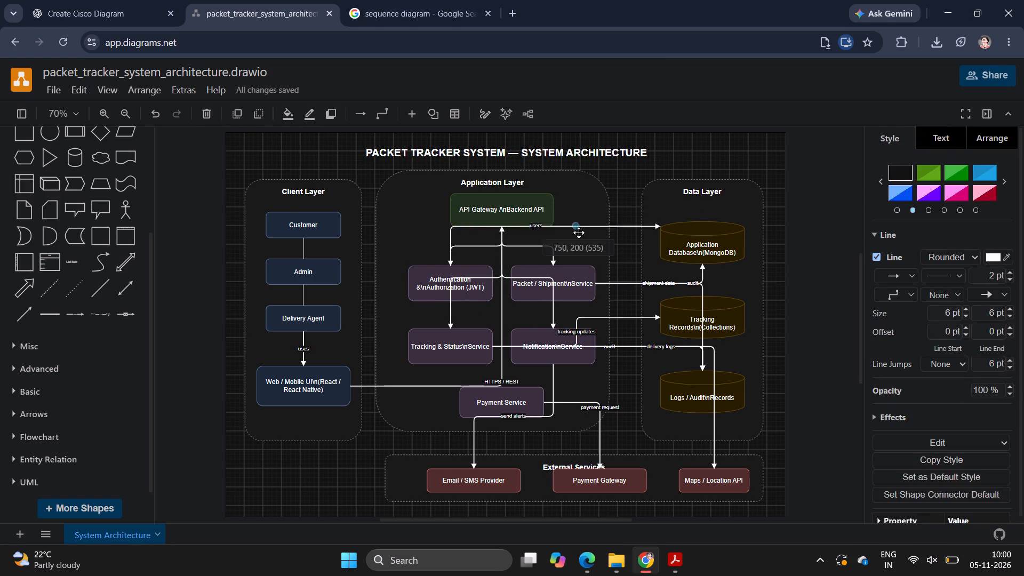
left_click_drag(579, 233, 584, 236)
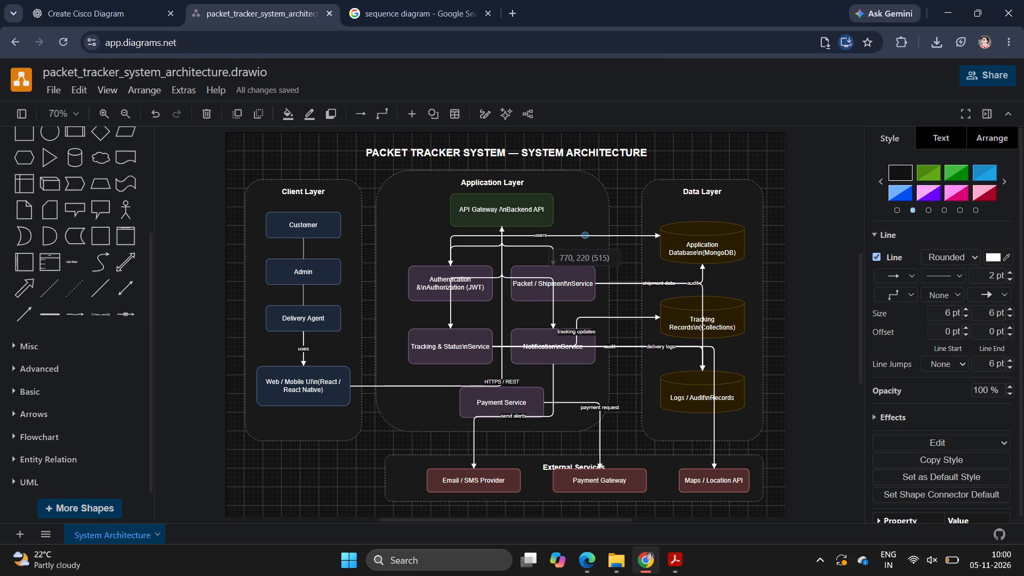
left_click_drag(584, 236, 587, 227)
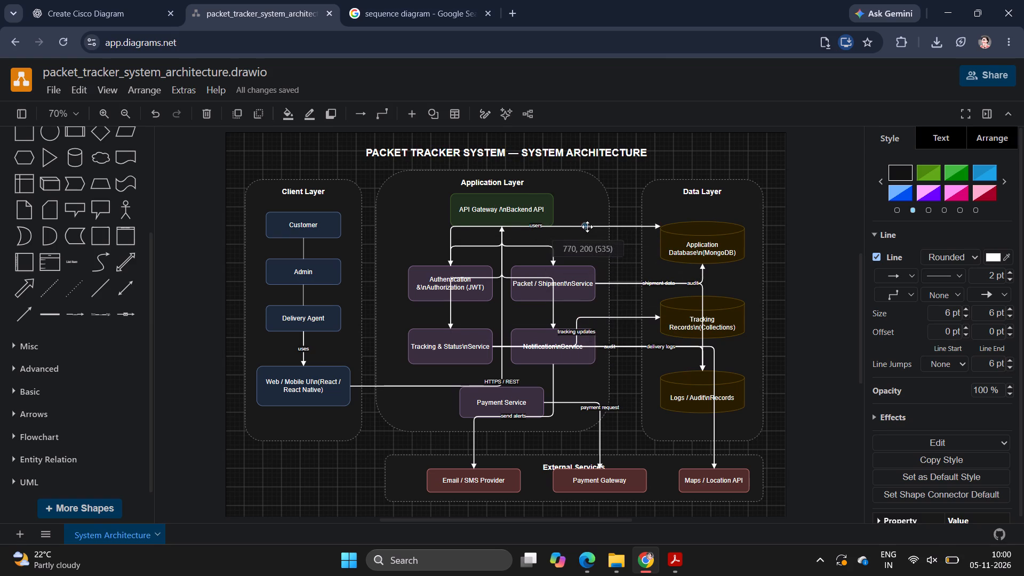
left_click(212, 116)
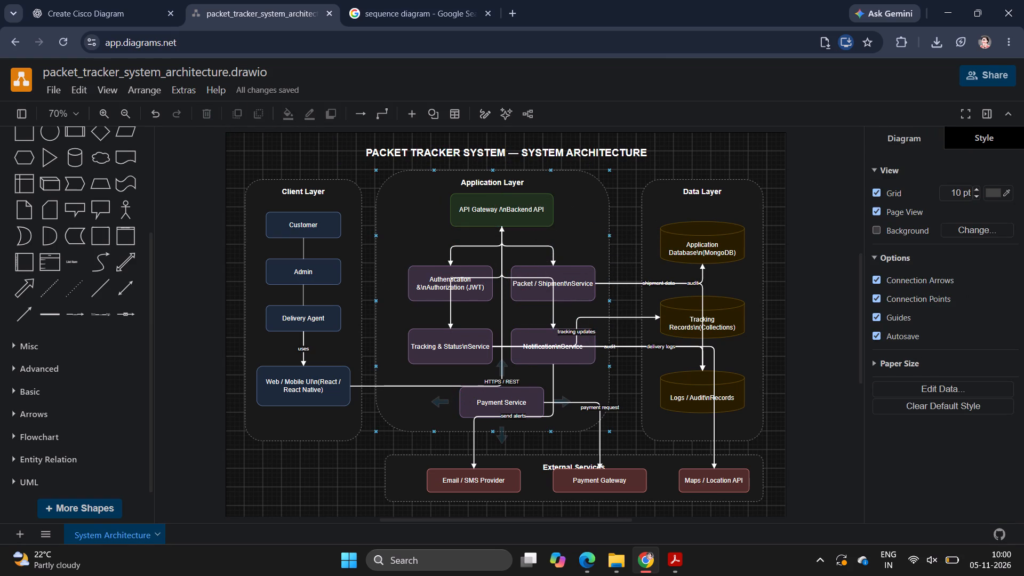
Shift the horizontal run of the "HTTPS / REST" connector slightly up, clear of the Payment Service box.
left_click_drag(441, 389, 441, 390)
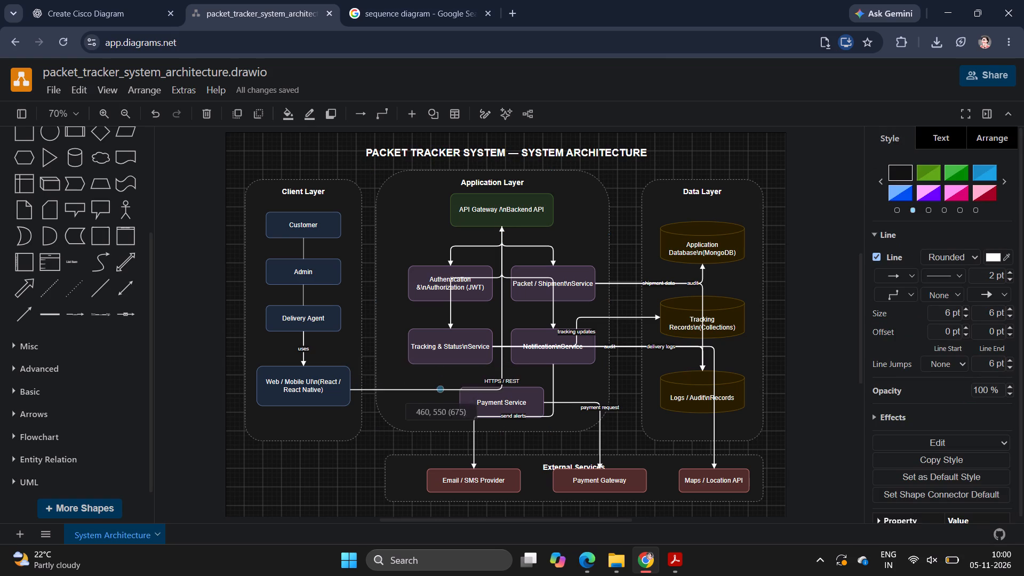
left_click_drag(441, 390, 443, 379)
left_click(450, 413)
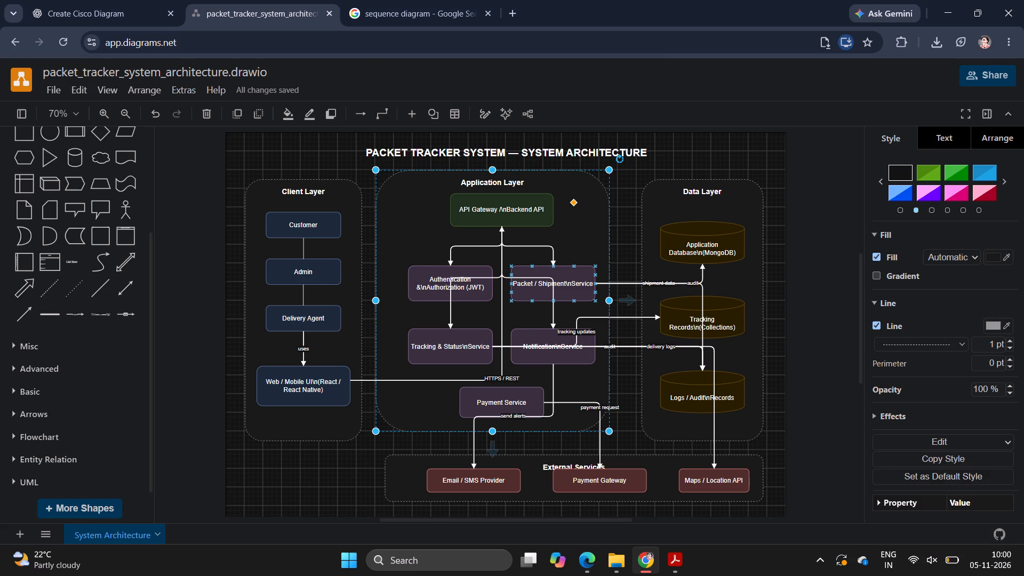
Reroute the API Gateway connectors to Notification and Tracking & Status so their horizontal runs align just below the Authentication and Packet / Shipment boxes.
left_click_drag(522, 277, 522, 293)
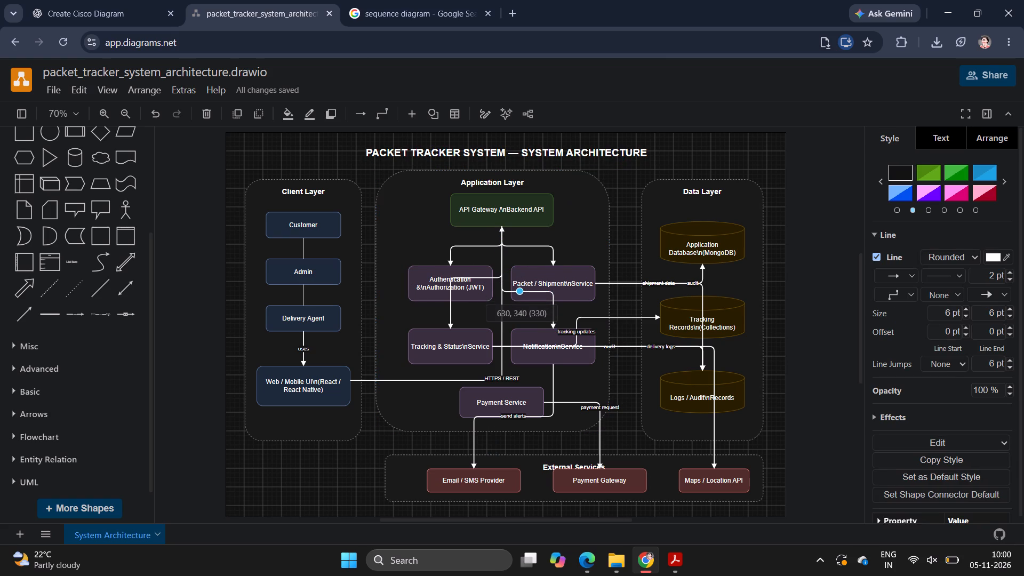
left_click_drag(522, 293, 522, 293)
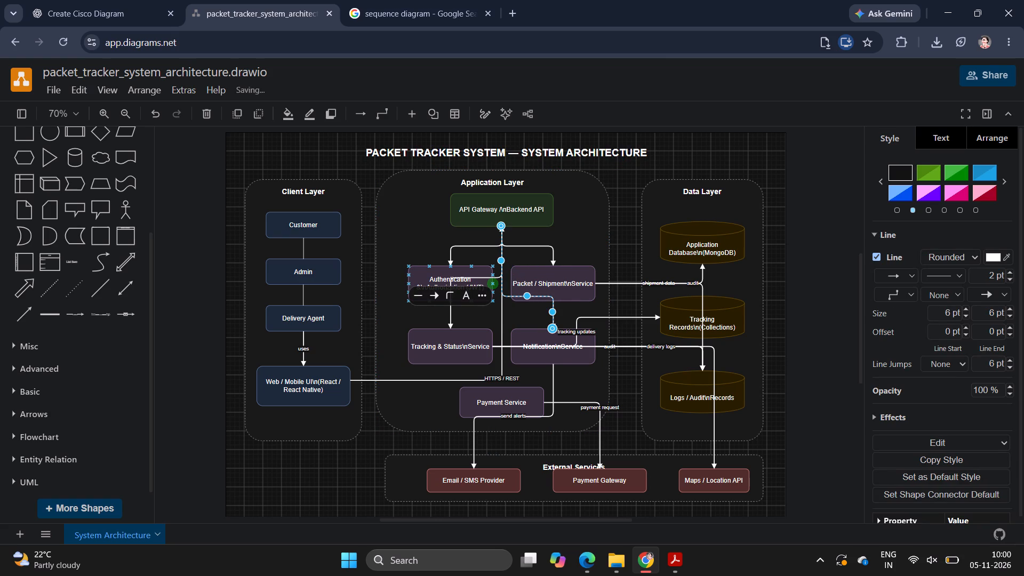
left_click_drag(486, 277, 487, 302)
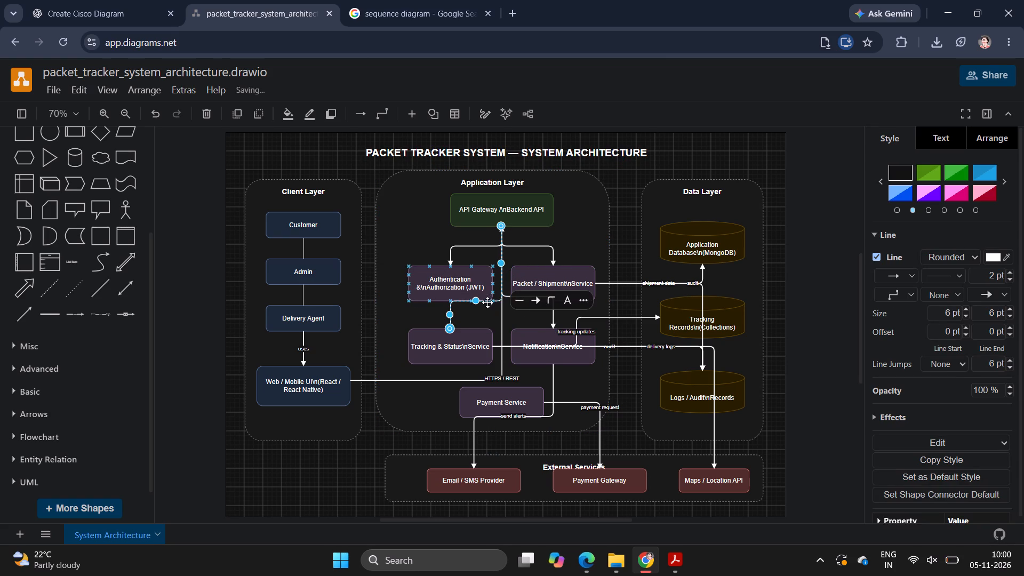
left_click(545, 307)
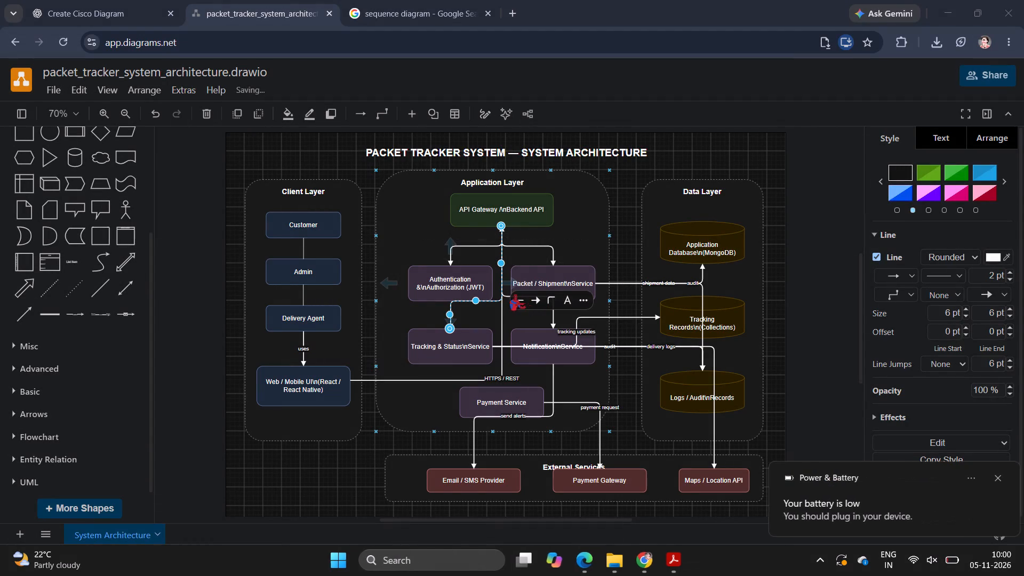
left_click(598, 211)
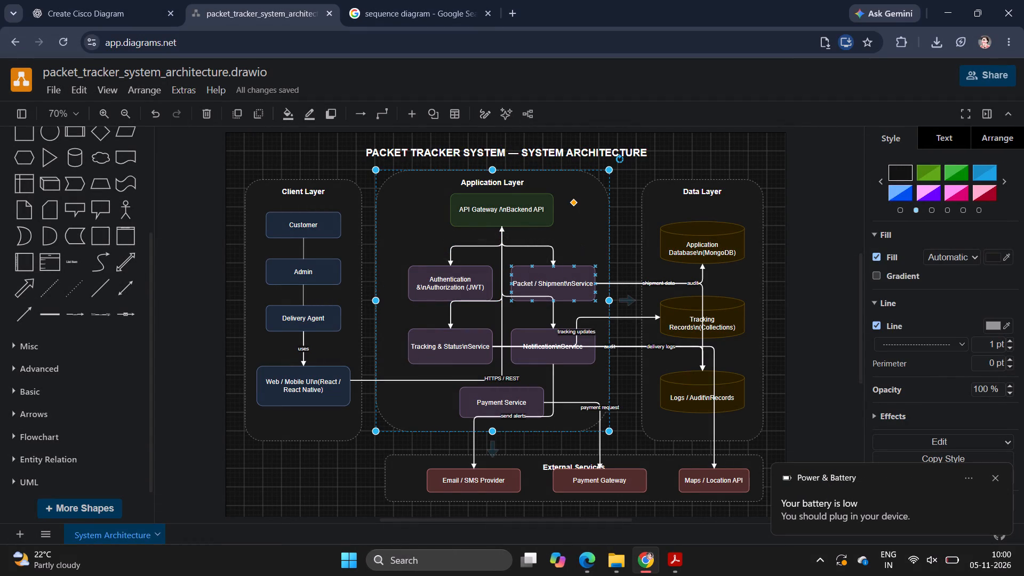
left_click(520, 297)
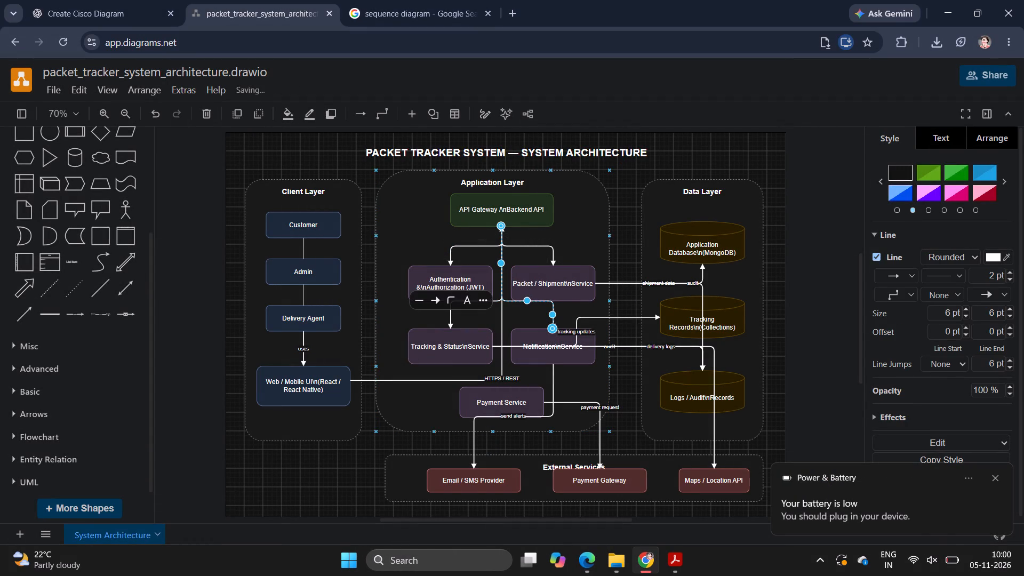
left_click(554, 229)
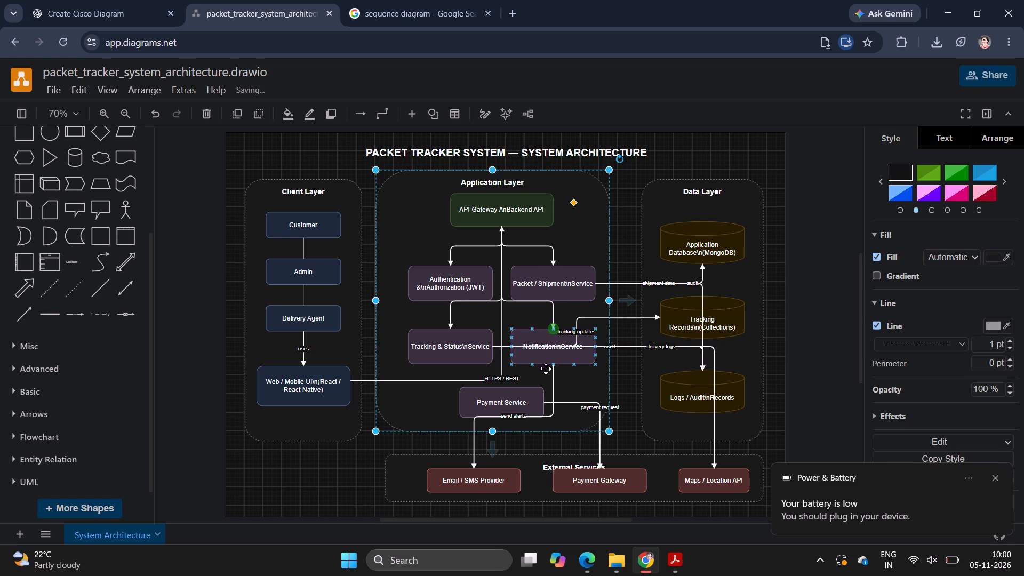
Separate the "audit" connector between Tracking & Status and Logs / Audit Records from the overlapping lines and delete it.
left_click(588, 318)
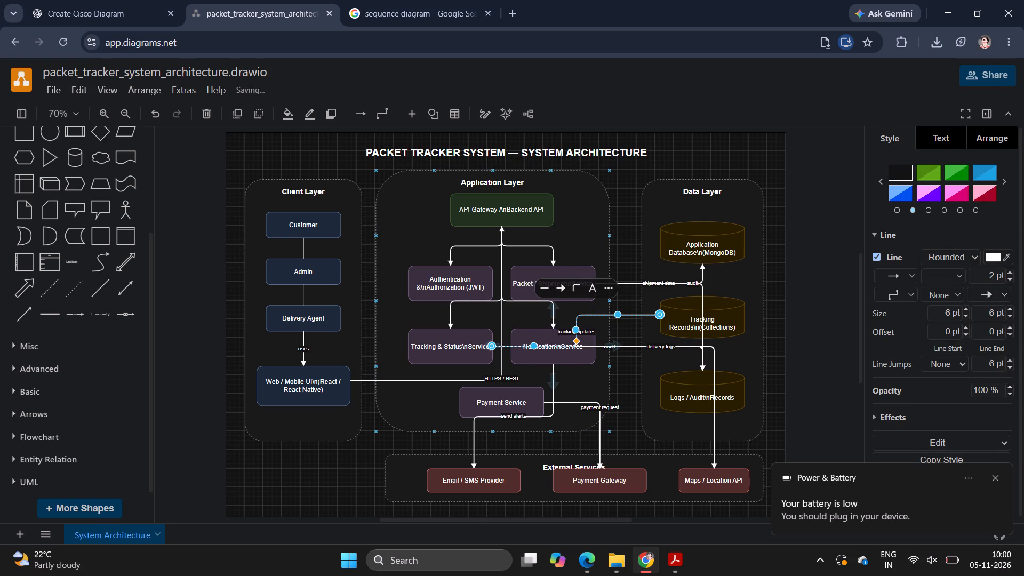
left_click_drag(505, 347, 518, 359)
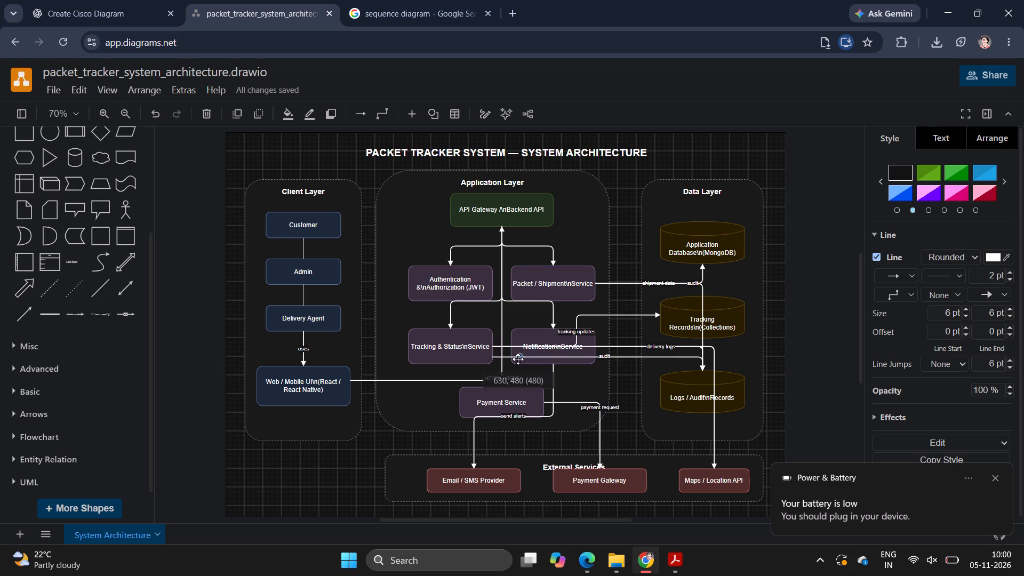
left_click_drag(518, 359, 519, 365)
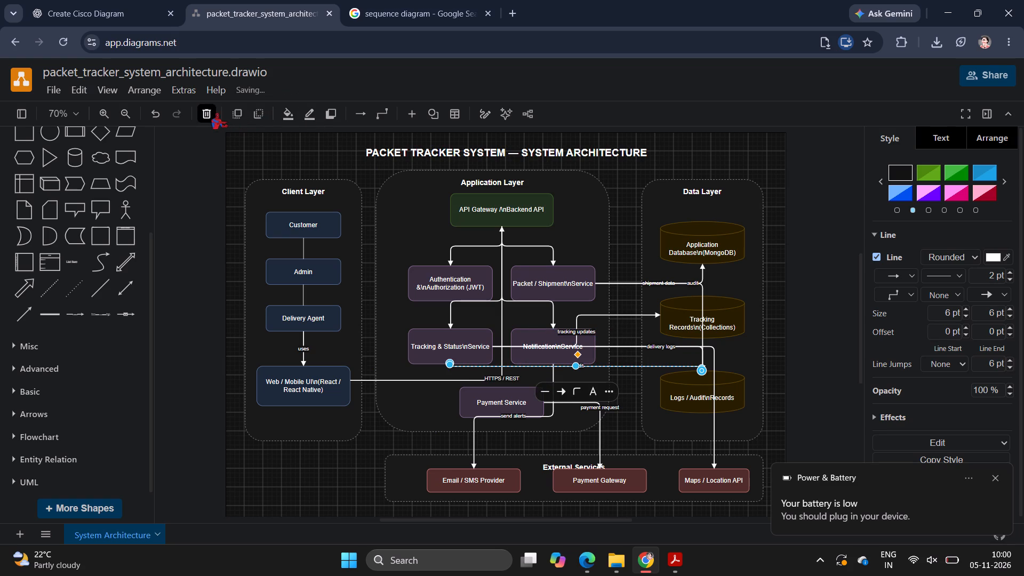
left_click(209, 115)
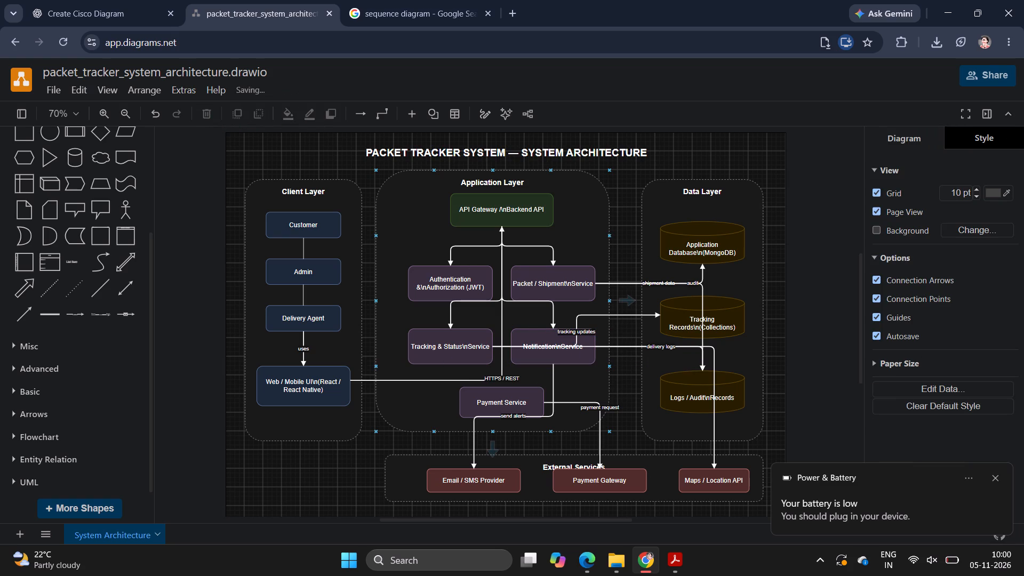
Pull the "location" connector between Tracking & Status and Maps / Location API clear of the Notification box and delete it.
left_click_drag(509, 346, 510, 310)
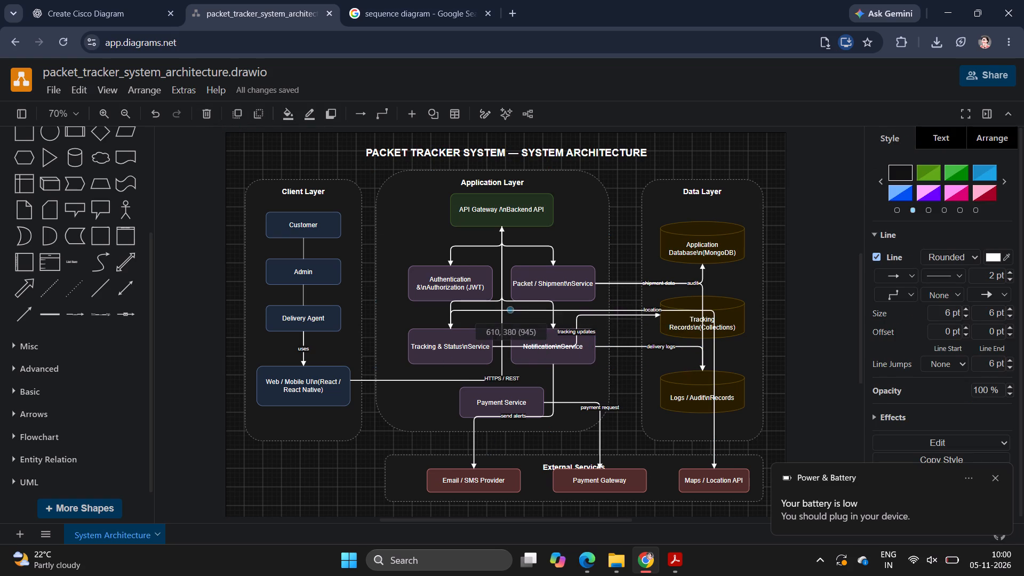
left_click_drag(510, 310, 514, 318)
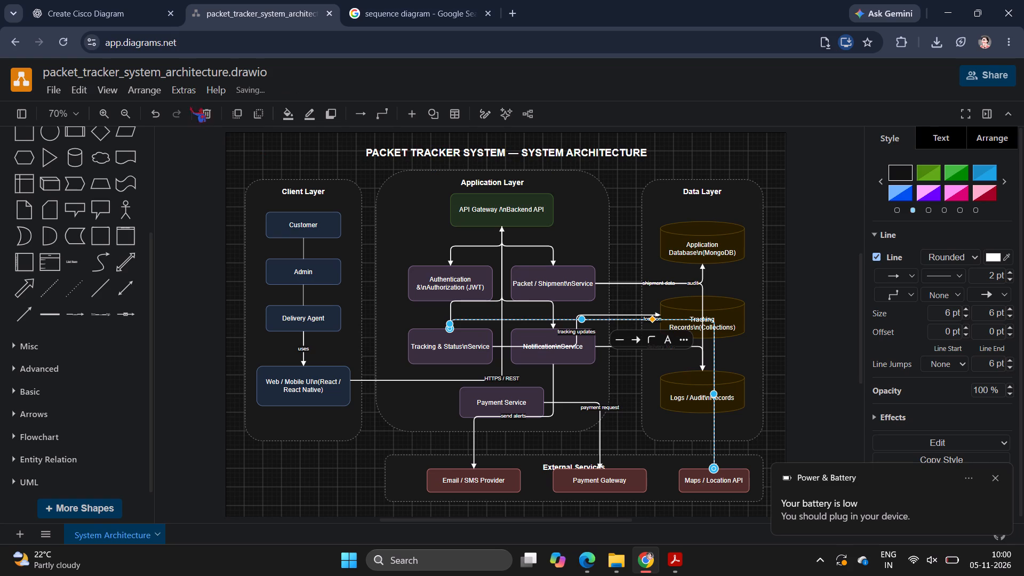
left_click(201, 111)
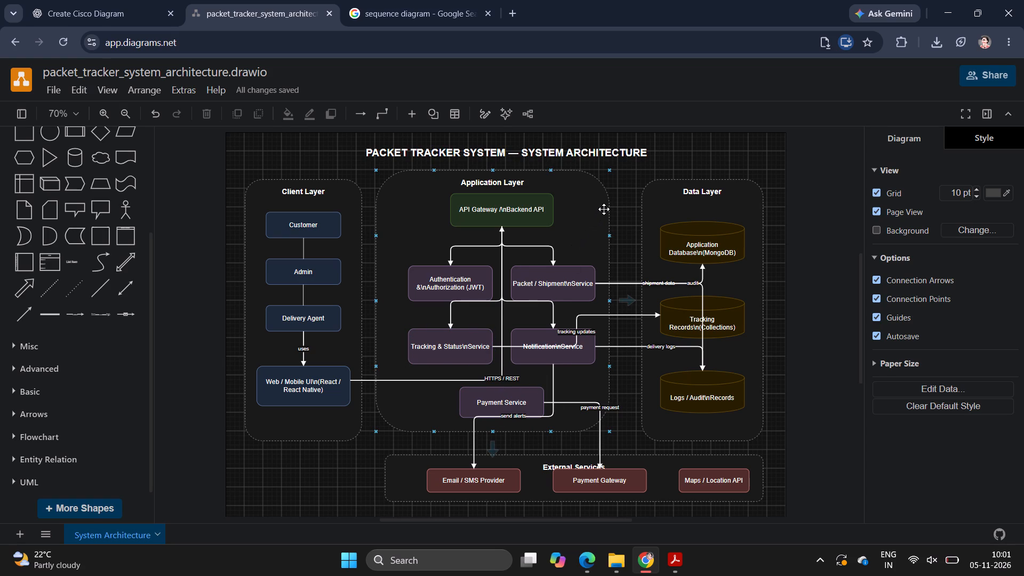
Reposition the "tracking updates" connector to start along the Notification Service box's top edge and point at the Tracking Records cylinder.
left_click_drag(600, 315, 602, 322)
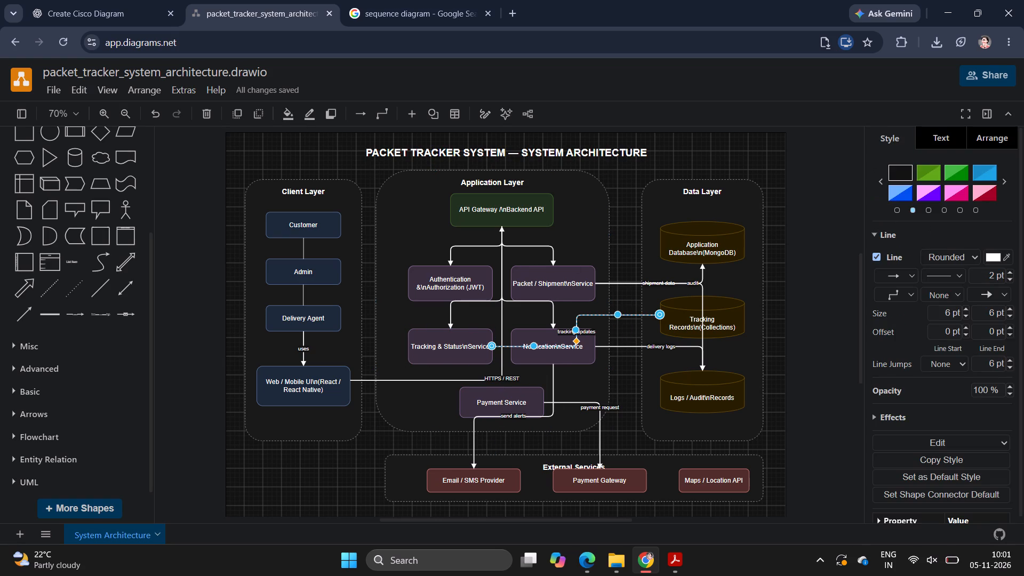
left_click_drag(602, 322, 603, 327)
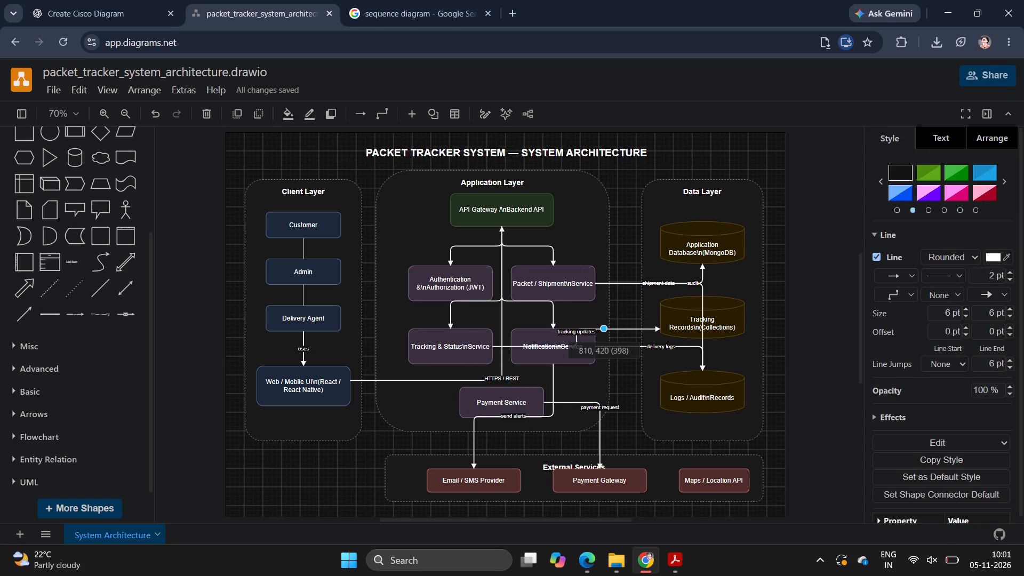
left_click_drag(603, 327, 604, 327)
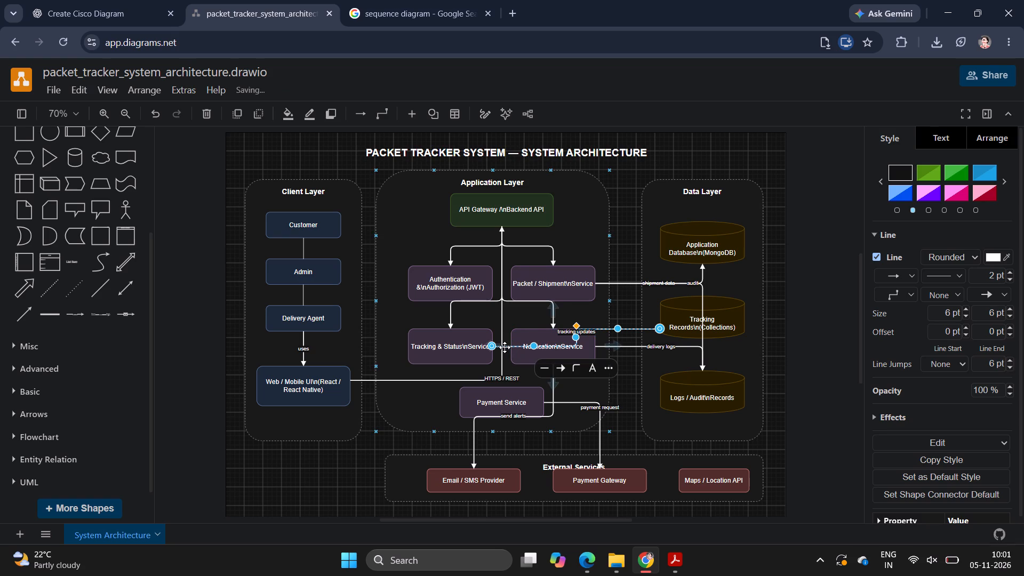
left_click_drag(505, 347, 517, 334)
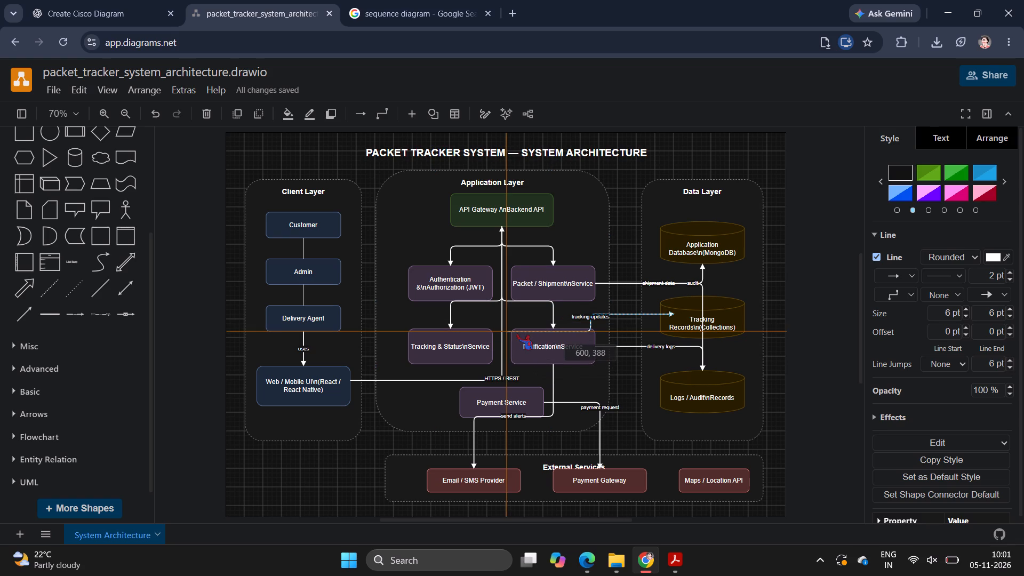
left_click_drag(517, 334, 509, 345)
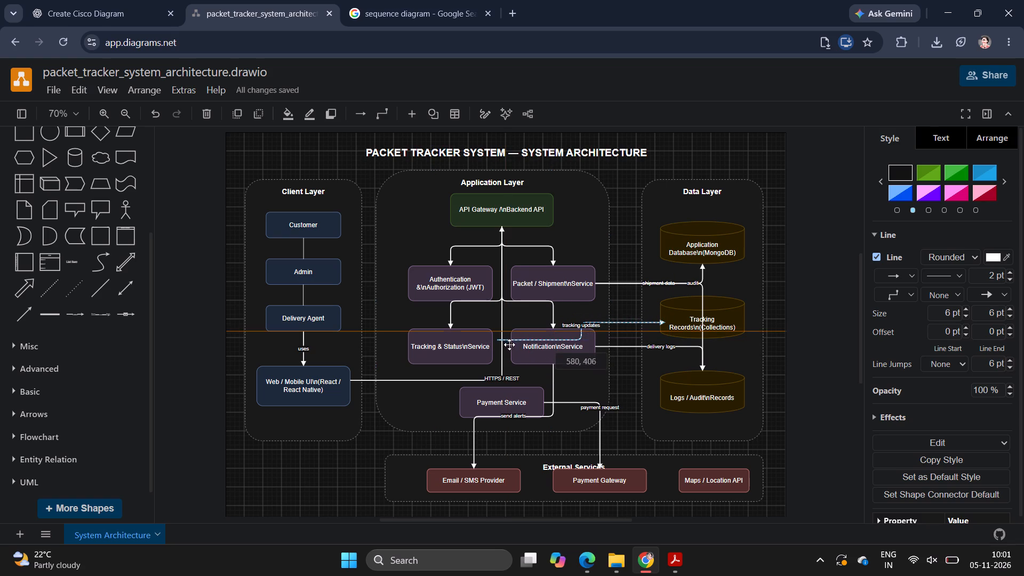
left_click_drag(509, 345, 510, 333)
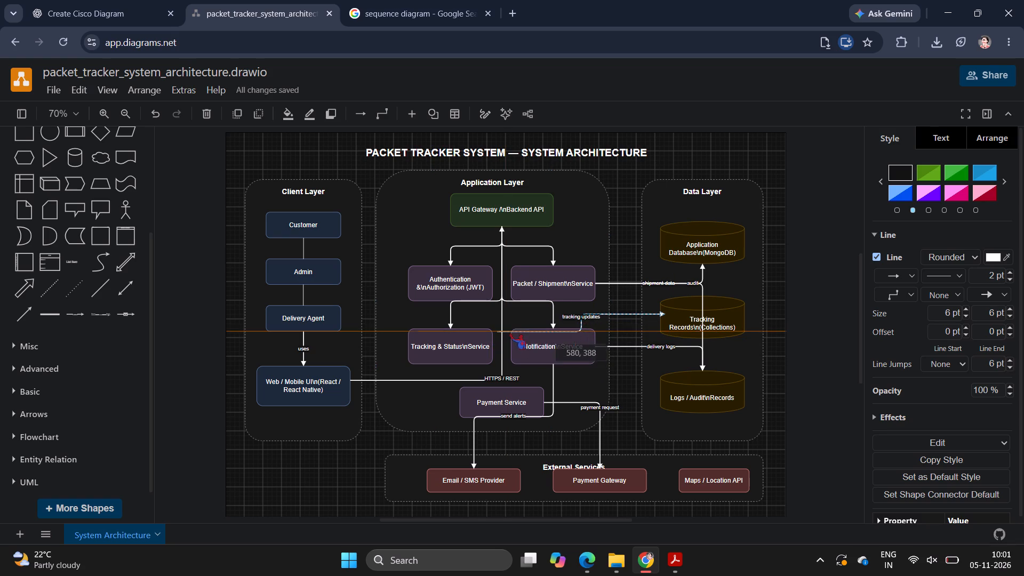
left_click_drag(510, 333, 523, 331)
left_click(515, 314)
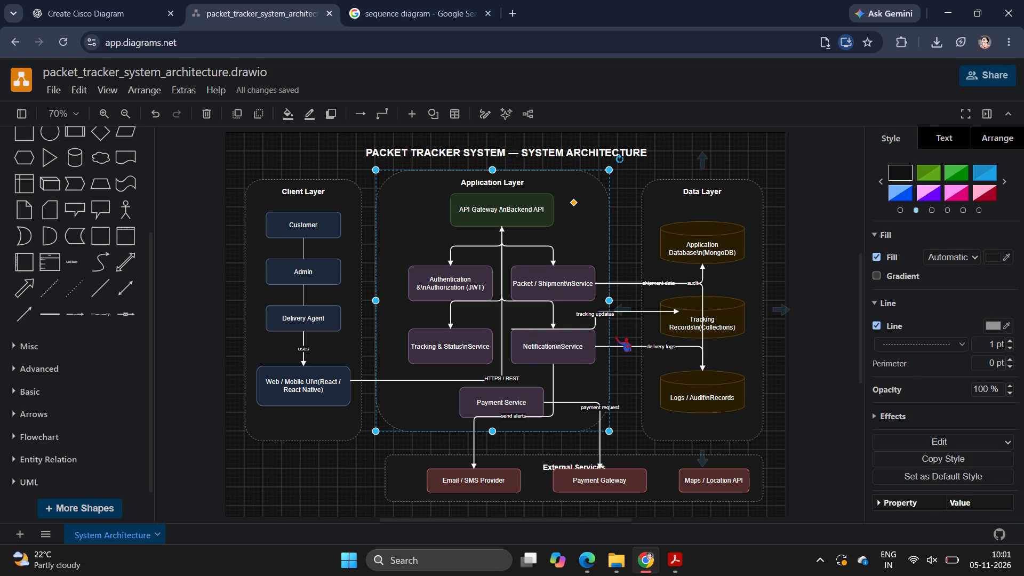
left_click(625, 204)
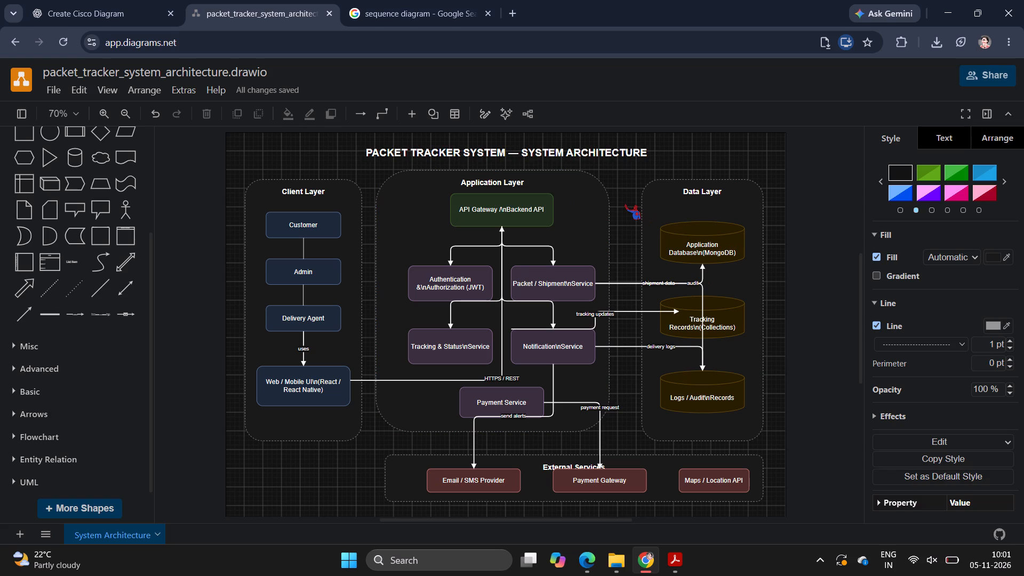
Minimise the browser window to reveal the desktop.
left_click(956, 5)
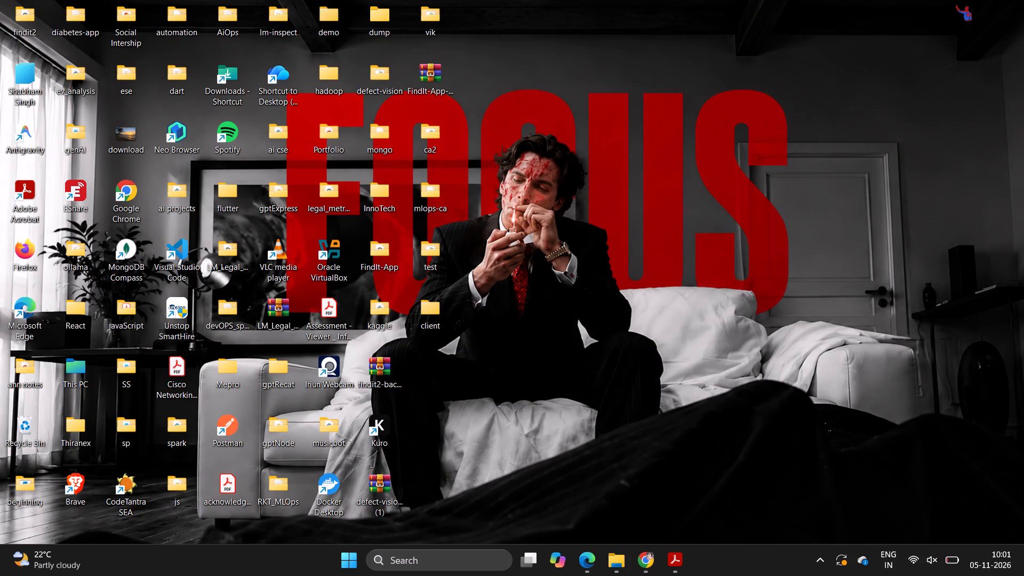